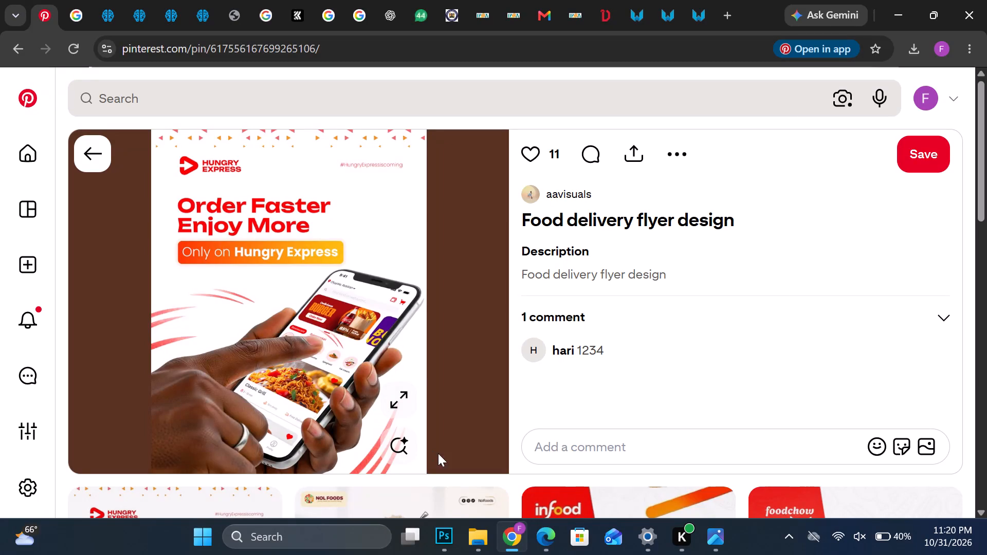
Switch to Photoshop and add the headline text "Order Faster" below the Dropmtaani logo on the poster.
{"action": "left_click", "coordinate": [439, 541]}
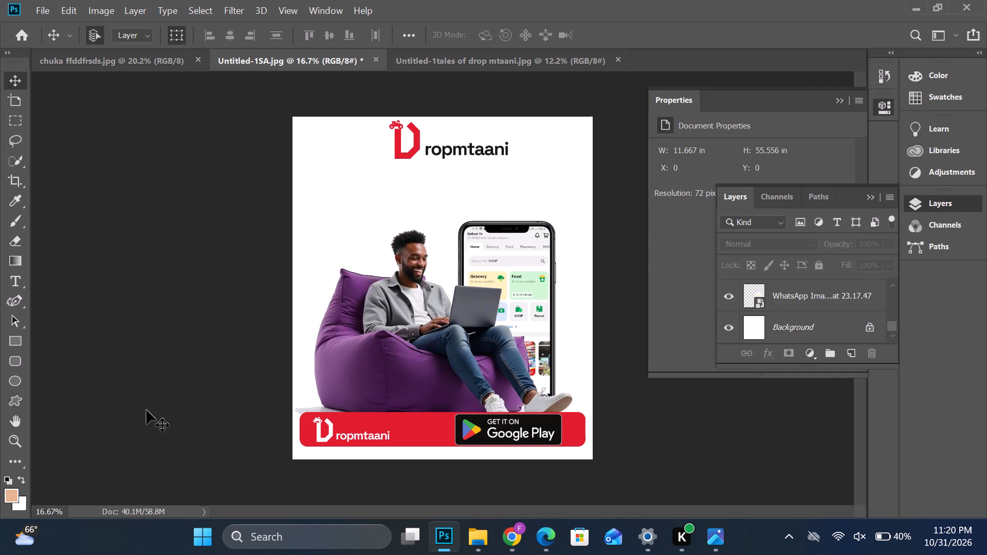
{"action": "left_click", "coordinate": [15, 285]}
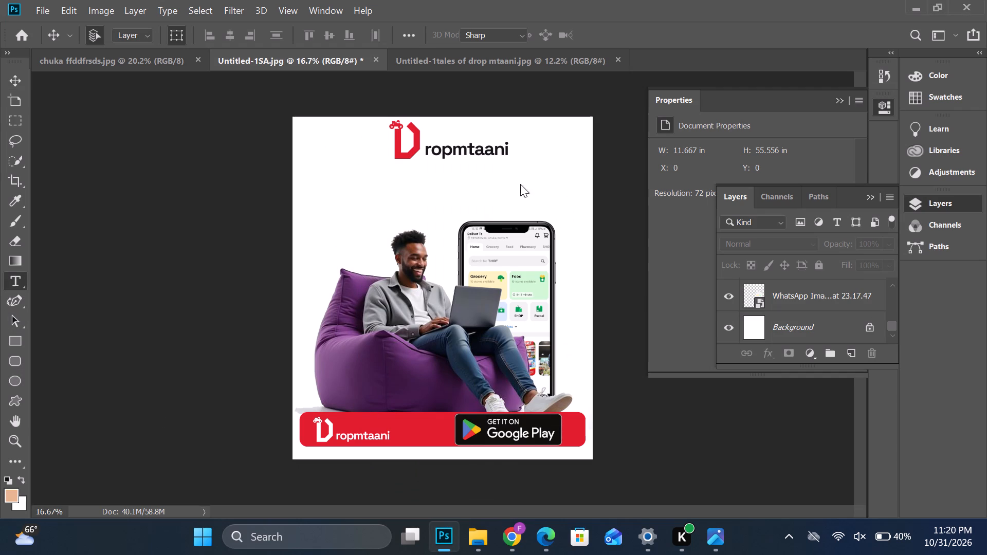
{"action": "left_click", "coordinate": [381, 186]}
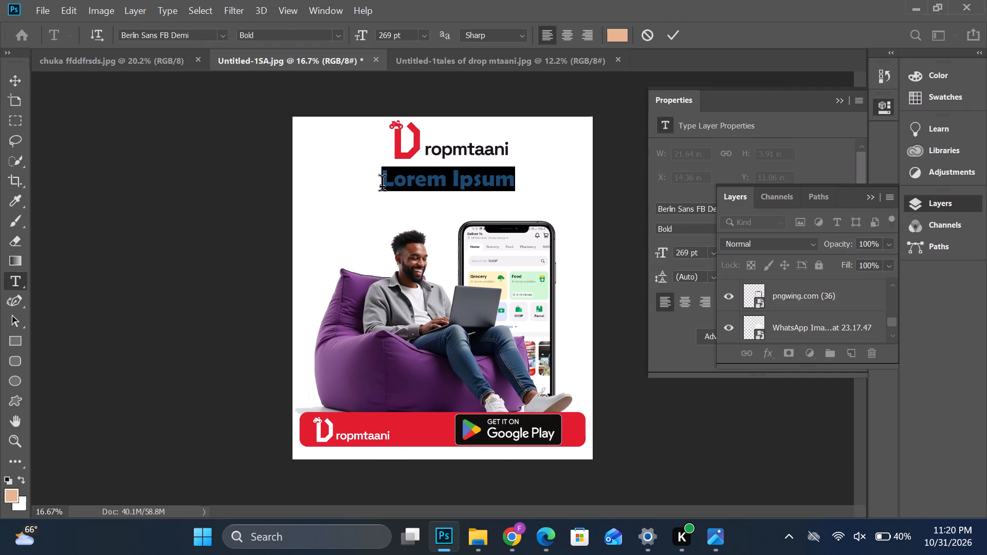
{"action": "key", "text": "o"}
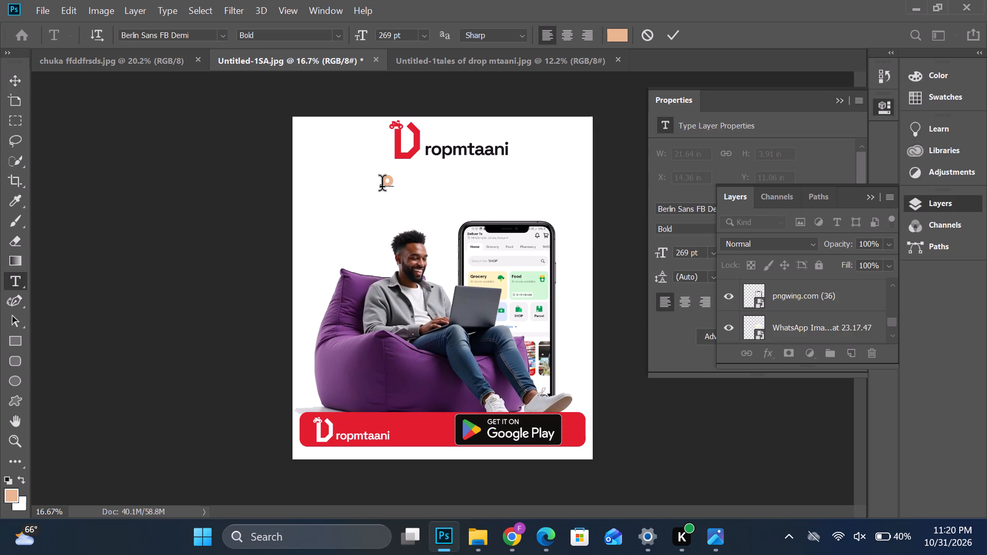
{"action": "key", "text": "BackSpace"}
{"action": "key", "text": "o"}
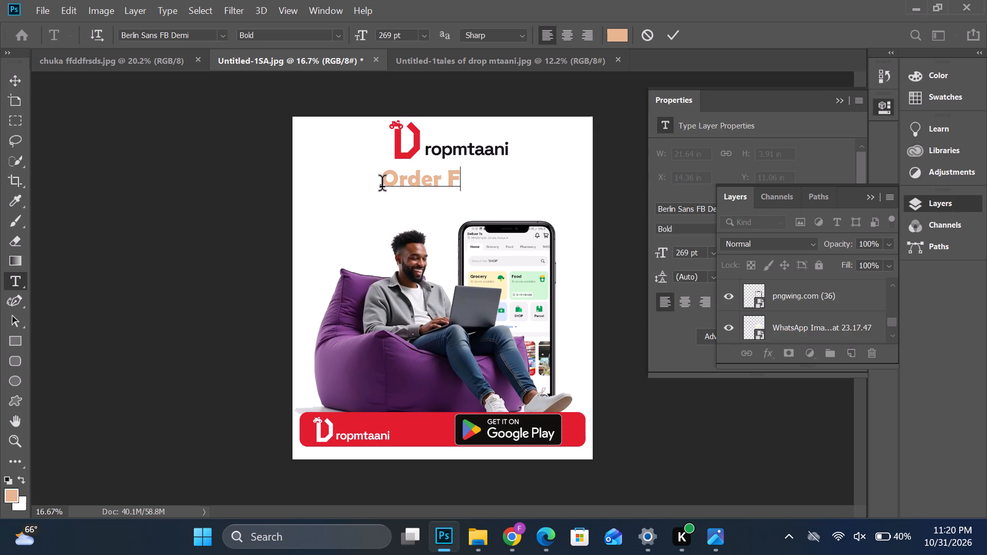
{"action": "key", "text": "s"}
{"action": "key", "text": "BackSpace"}
{"action": "type", "text": "aste"}
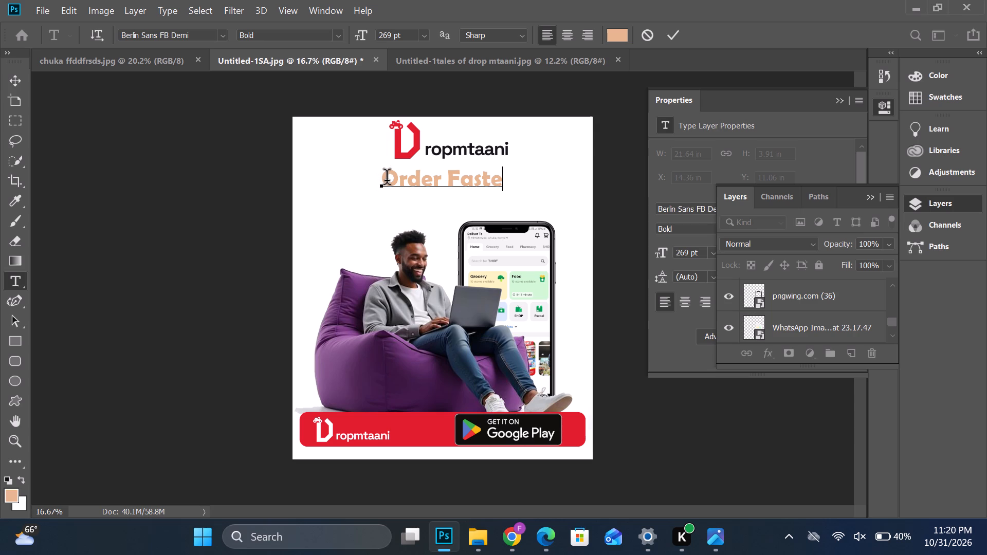
{"action": "key", "text": "r"}
Recolor the "Order Faster" text to the footer banner's red, e11d2e.
{"action": "left_click_drag", "start_coordinate": [509, 179], "coordinate": [314, 195]}
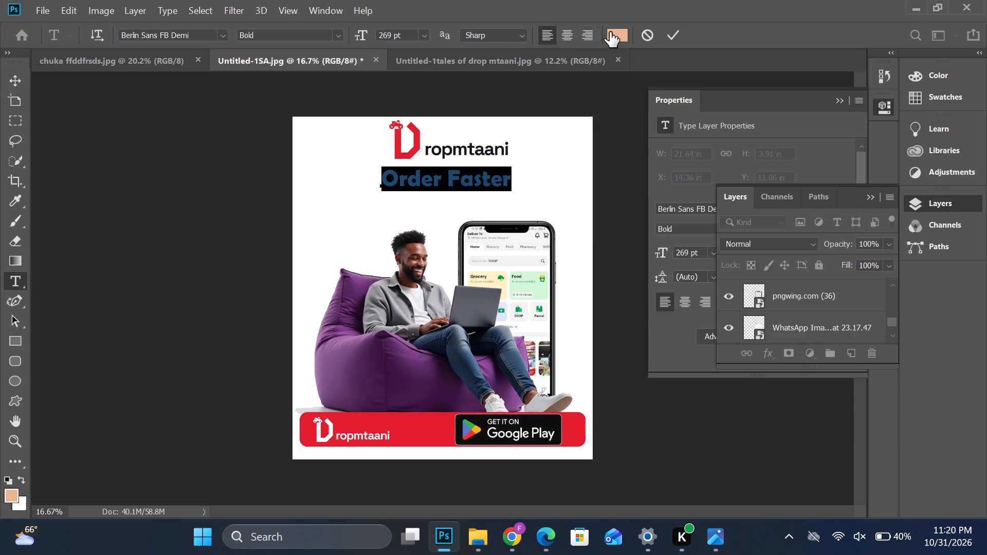
{"action": "left_click", "coordinate": [616, 33]}
{"action": "left_click", "coordinate": [411, 417]}
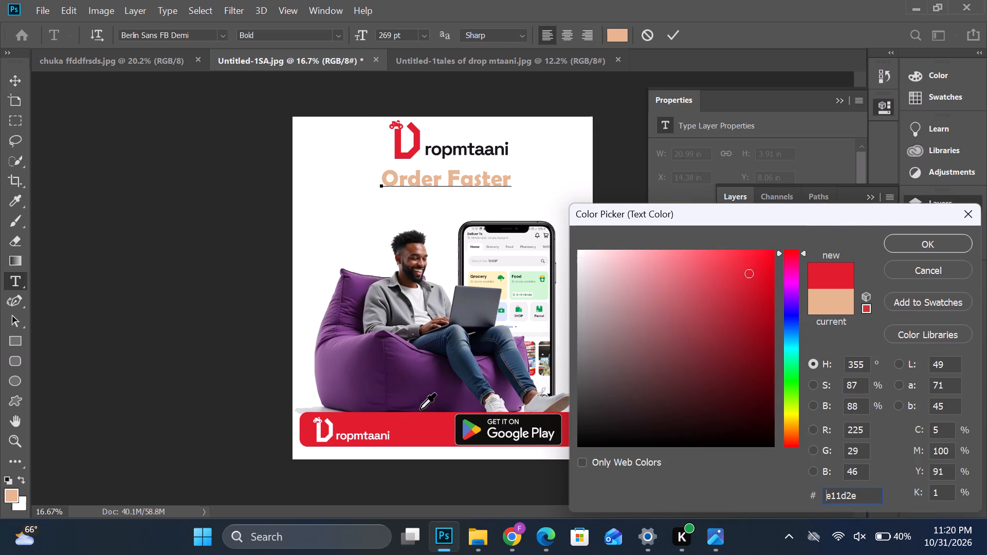
{"action": "left_click", "coordinate": [935, 239]}
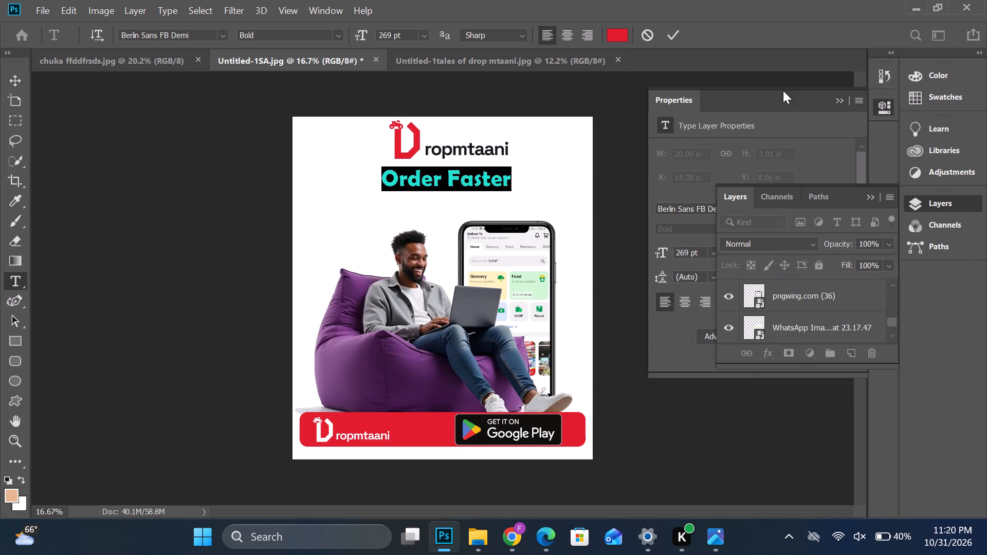
{"action": "left_click", "coordinate": [672, 35]}
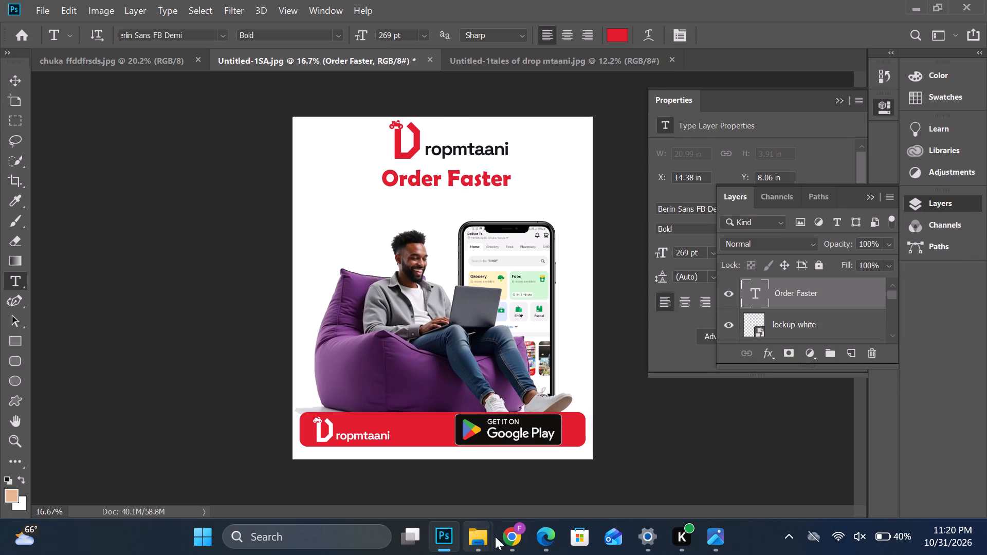
Check the Pinterest reference flyer and add a second headline line, "Enjoy More", beneath "Order Faster" in Photoshop.
{"action": "left_click", "coordinate": [505, 534]}
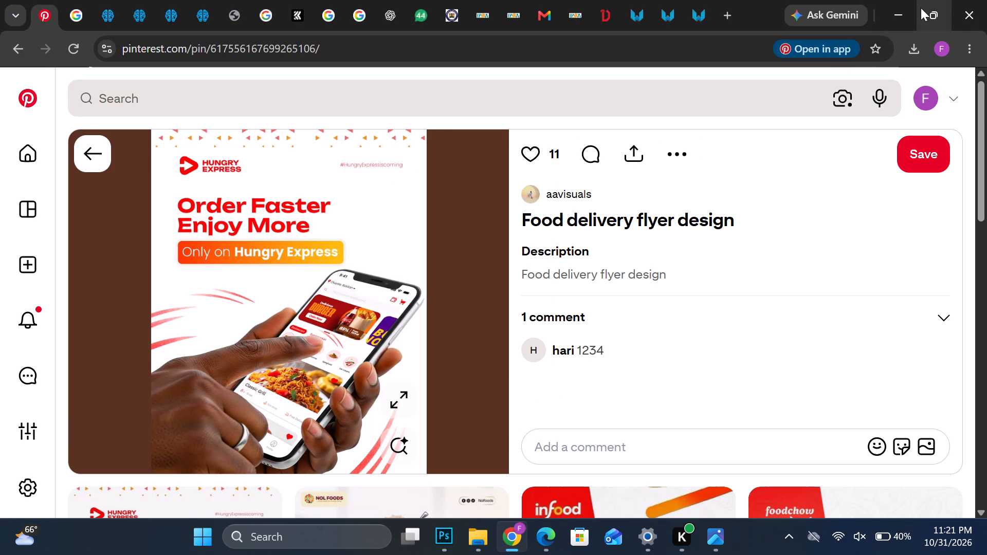
{"action": "left_click", "coordinate": [901, 12]}
{"action": "left_click", "coordinate": [395, 206]}
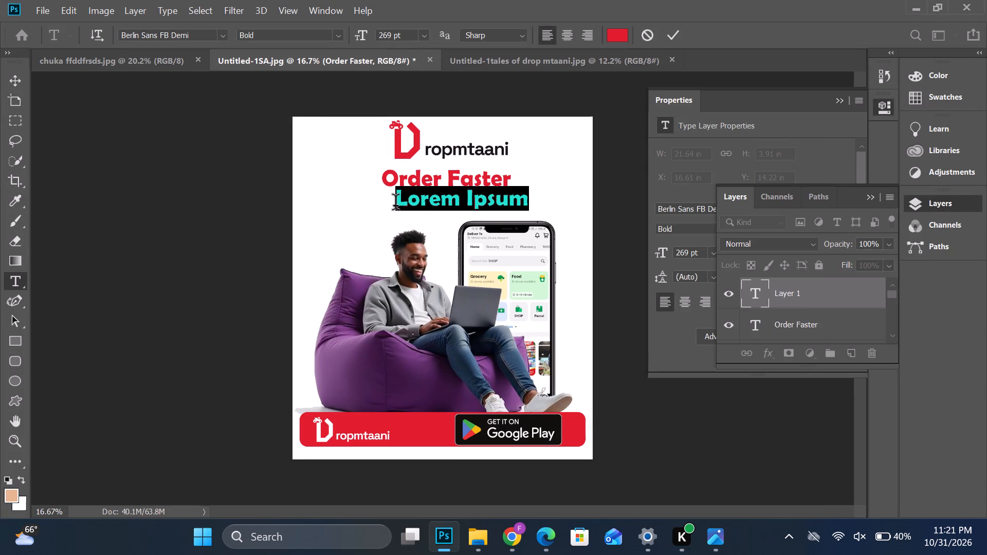
{"action": "type", "text": "njoy"}
{"action": "key", "text": "space"}
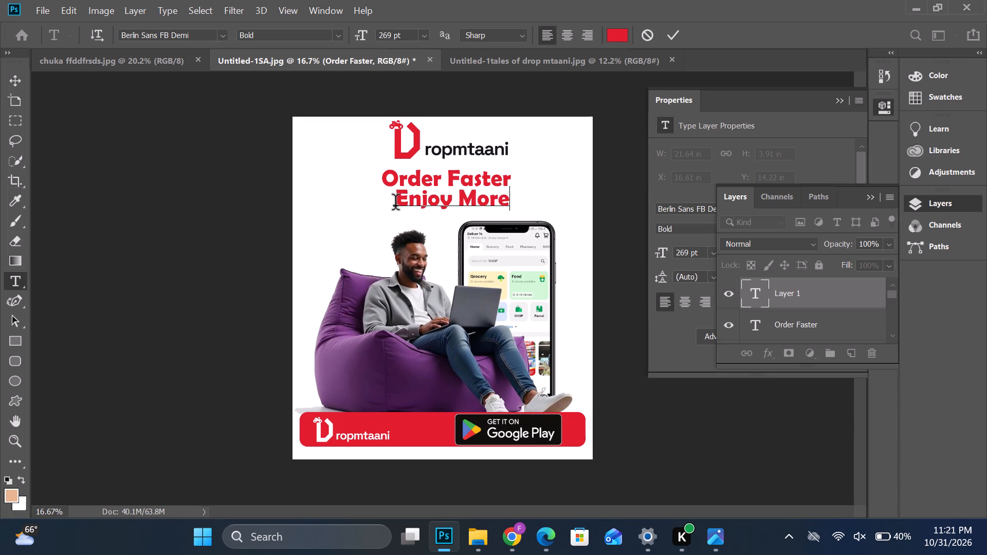
{"action": "left_click", "coordinate": [20, 87]}
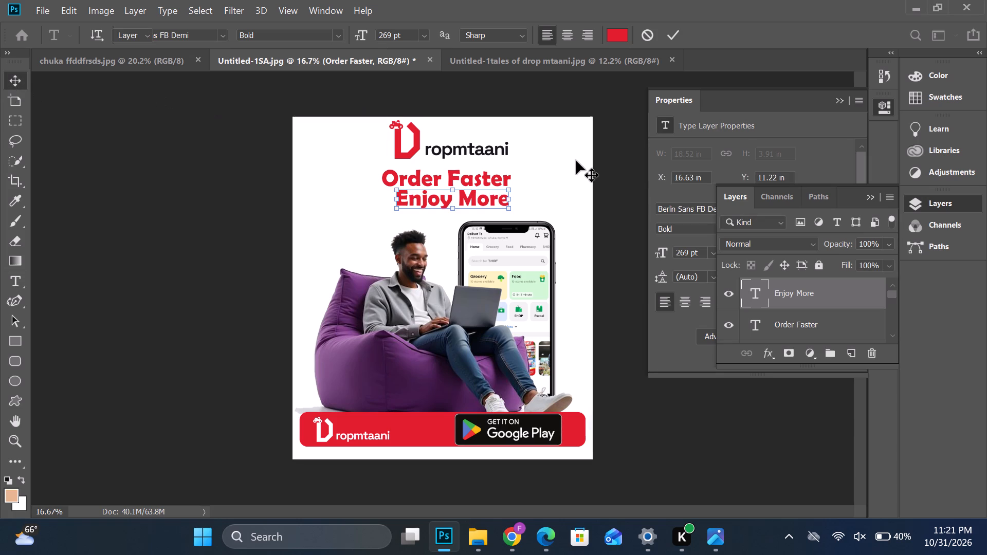
{"action": "left_click", "coordinate": [576, 163]}
Move both headline lines toward the poster's left side and align their left edges, with "Enjoy More" directly under "Order Faster".
{"action": "left_click_drag", "start_coordinate": [424, 201], "coordinate": [364, 203]}
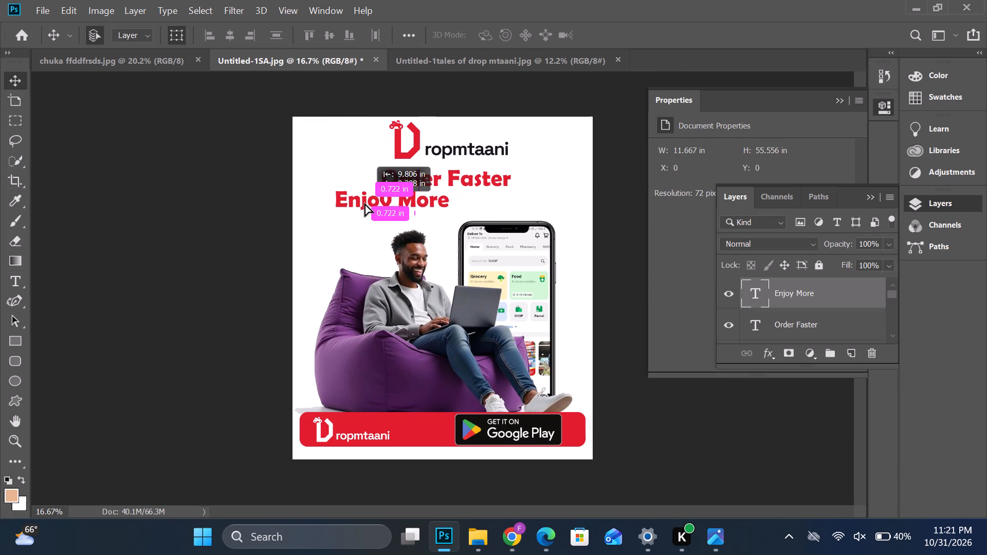
{"action": "left_click_drag", "start_coordinate": [364, 203], "coordinate": [376, 201]}
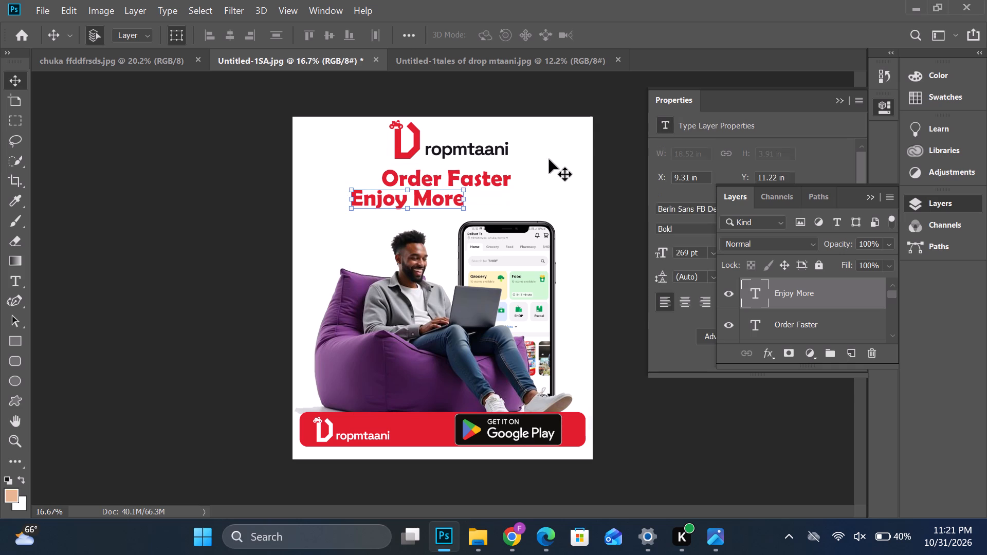
{"action": "left_click", "coordinate": [549, 159]}
{"action": "left_click_drag", "start_coordinate": [455, 181], "coordinate": [423, 179]}
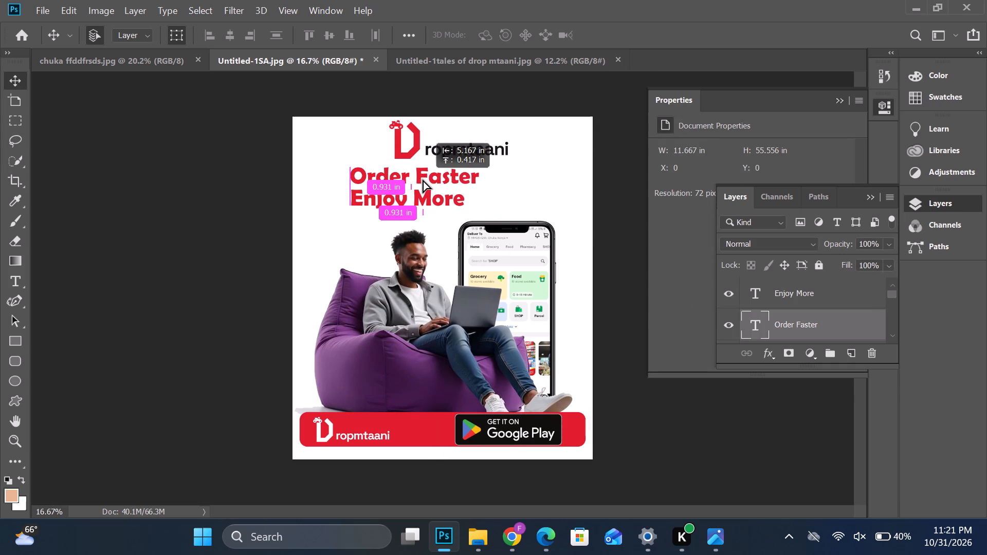
{"action": "left_click_drag", "start_coordinate": [423, 179], "coordinate": [408, 180]}
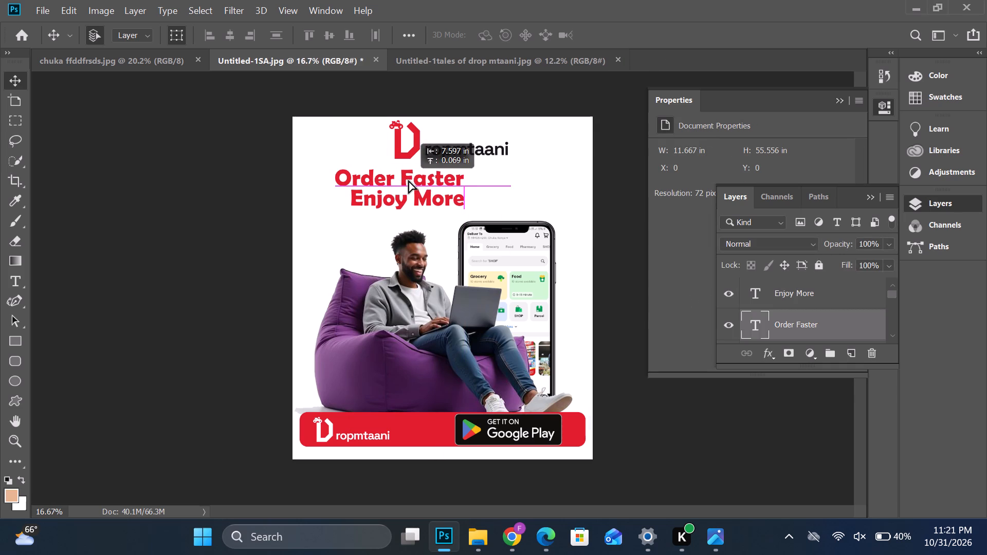
{"action": "left_click_drag", "start_coordinate": [408, 180], "coordinate": [406, 179]}
{"action": "left_click", "coordinate": [565, 171]}
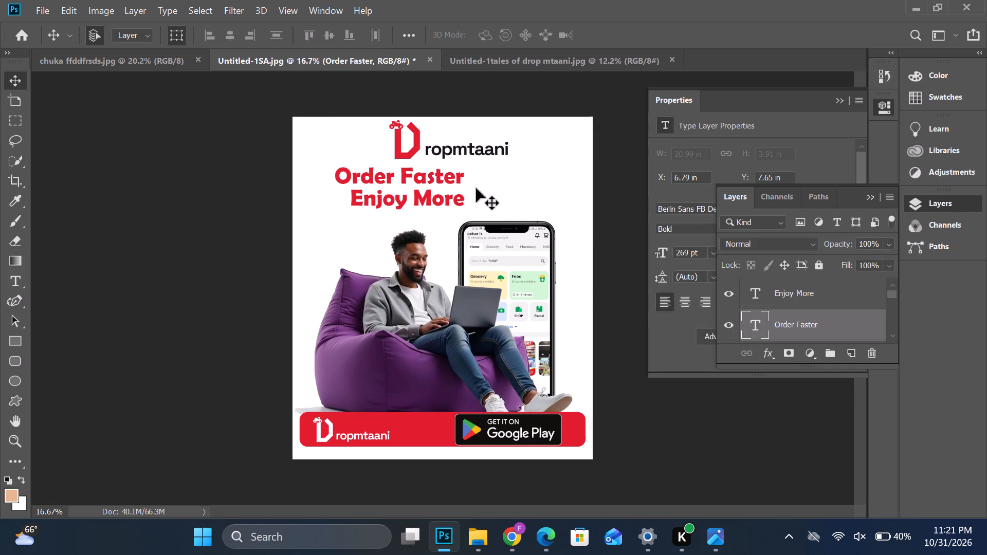
{"action": "left_click_drag", "start_coordinate": [438, 198], "coordinate": [425, 198]}
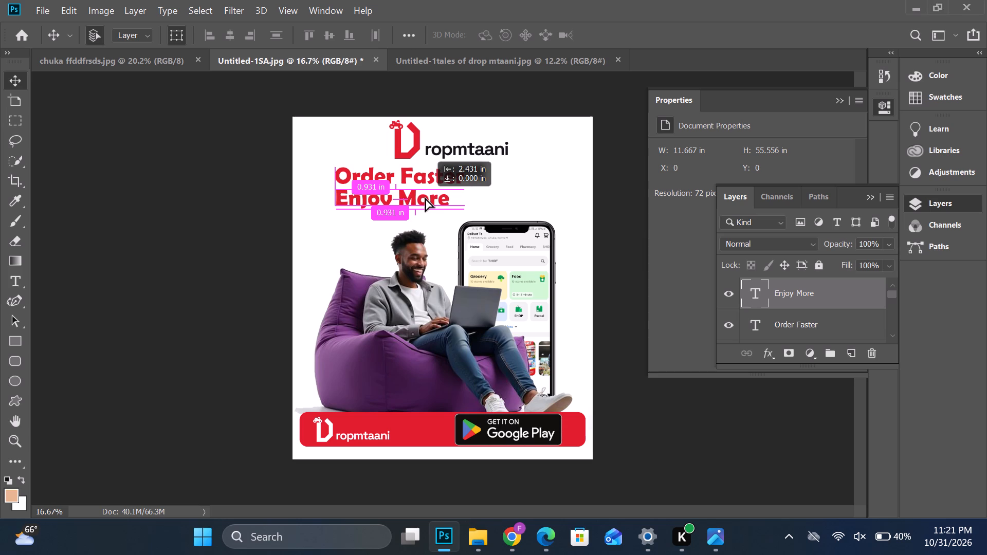
{"action": "left_click_drag", "start_coordinate": [425, 198], "coordinate": [426, 198]}
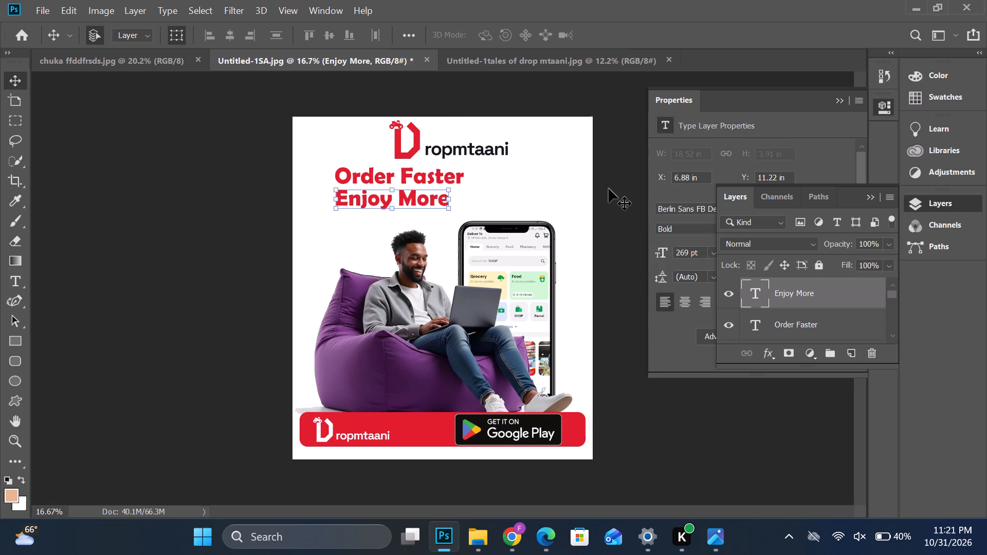
{"action": "left_click", "coordinate": [609, 189]}
{"action": "left_click", "coordinate": [416, 202]}
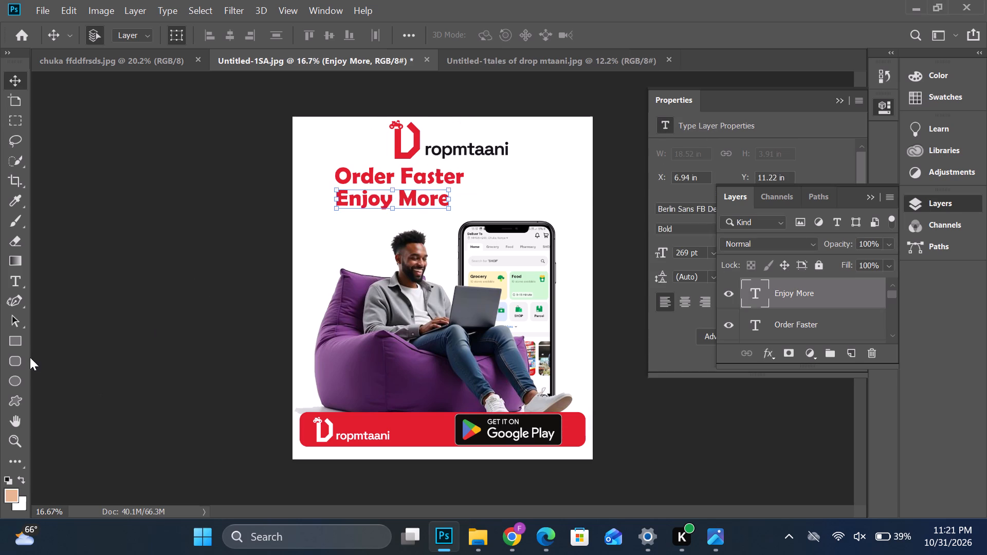
Draw a peach rectangle about 1278 × 405 px to the right of the headline and nudge it against the text.
{"action": "left_click", "coordinate": [21, 345]}
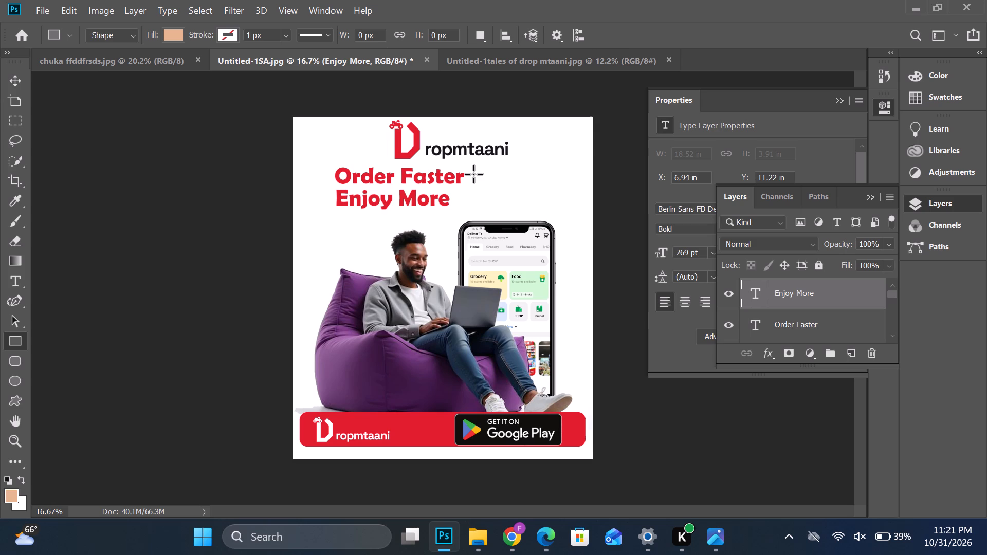
{"action": "left_click_drag", "start_coordinate": [471, 174], "coordinate": [562, 206]}
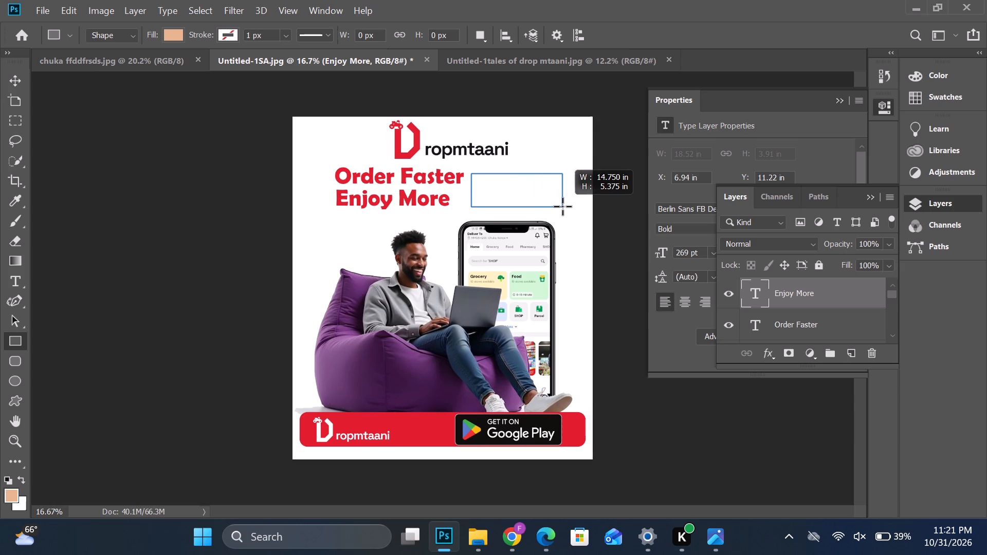
{"action": "left_click_drag", "start_coordinate": [562, 206], "coordinate": [581, 208]}
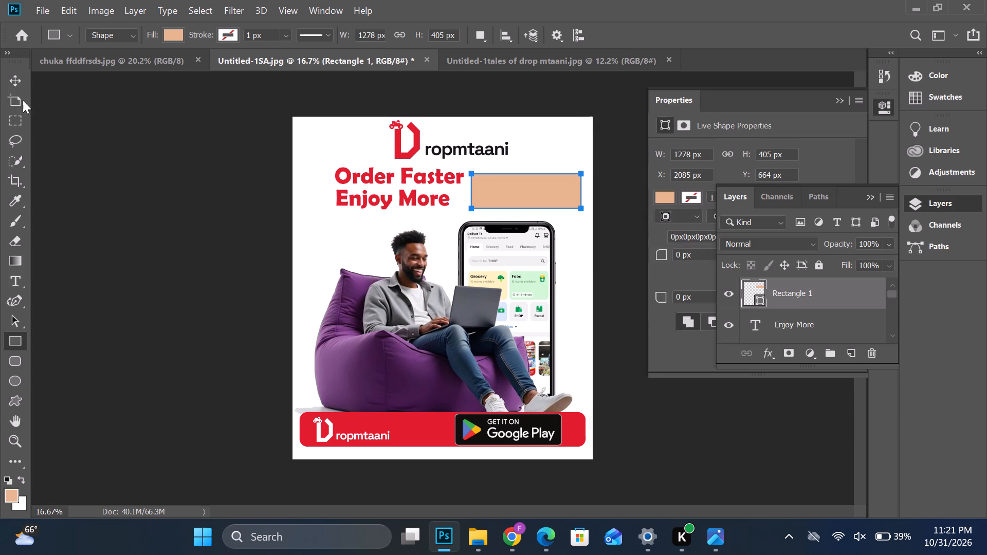
{"action": "left_click", "coordinate": [8, 80]}
{"action": "left_click_drag", "start_coordinate": [492, 190], "coordinate": [488, 186]}
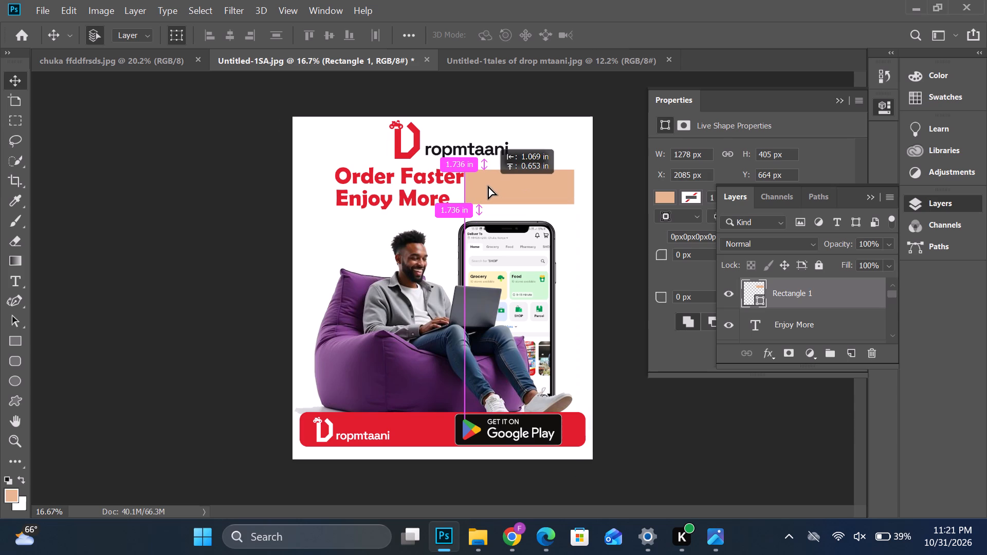
{"action": "left_click_drag", "start_coordinate": [488, 186], "coordinate": [487, 185]}
{"action": "left_click_drag", "start_coordinate": [487, 185], "coordinate": [488, 185]}
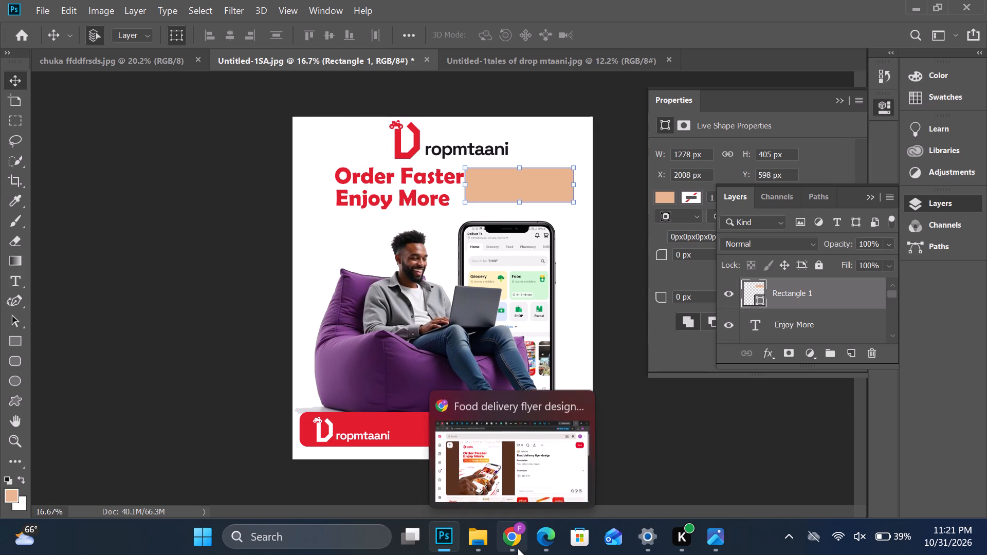
Check the reference flyer in Chrome and round all four corners of the peach rectangle to 90 px in Photoshop.
{"action": "left_click", "coordinate": [486, 476]}
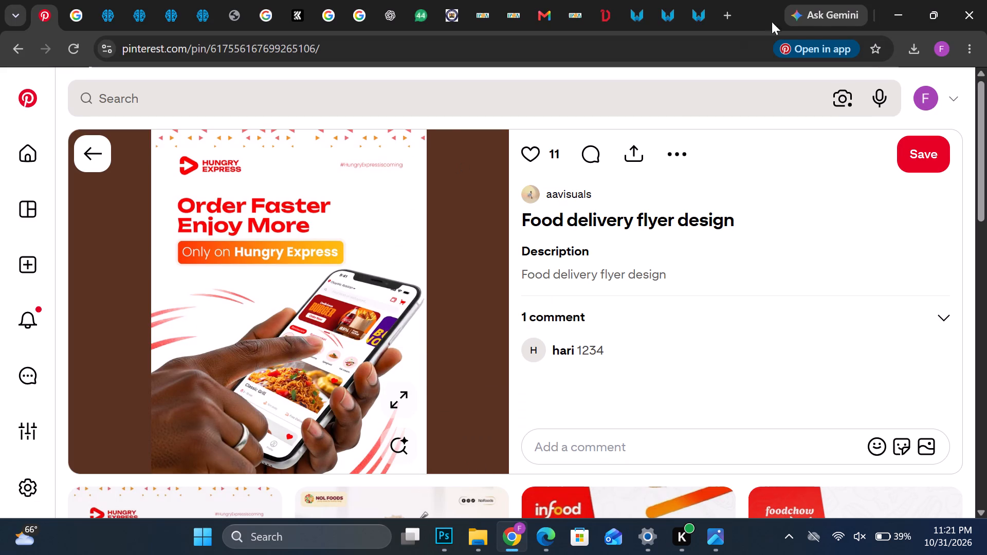
{"action": "left_click", "coordinate": [449, 542]}
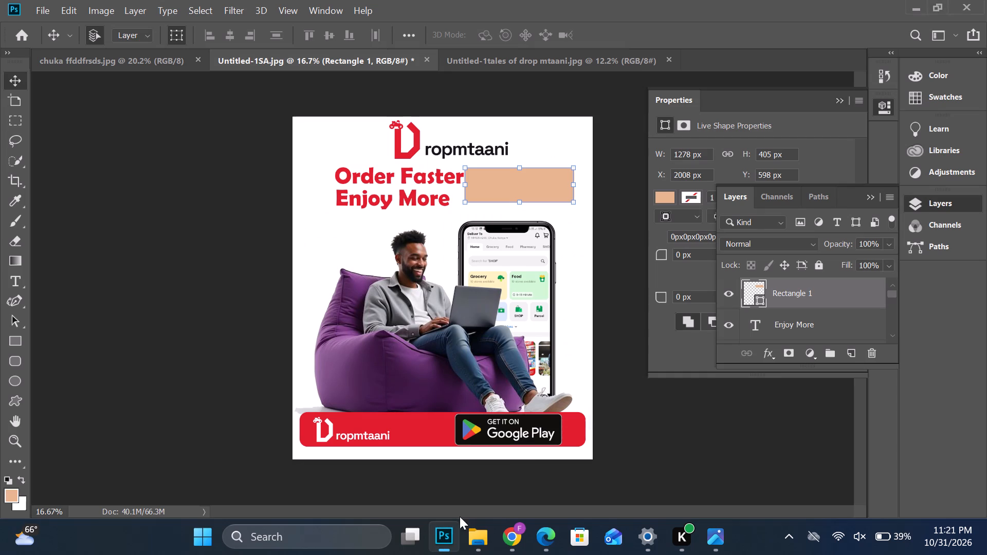
{"action": "left_click", "coordinate": [867, 194]}
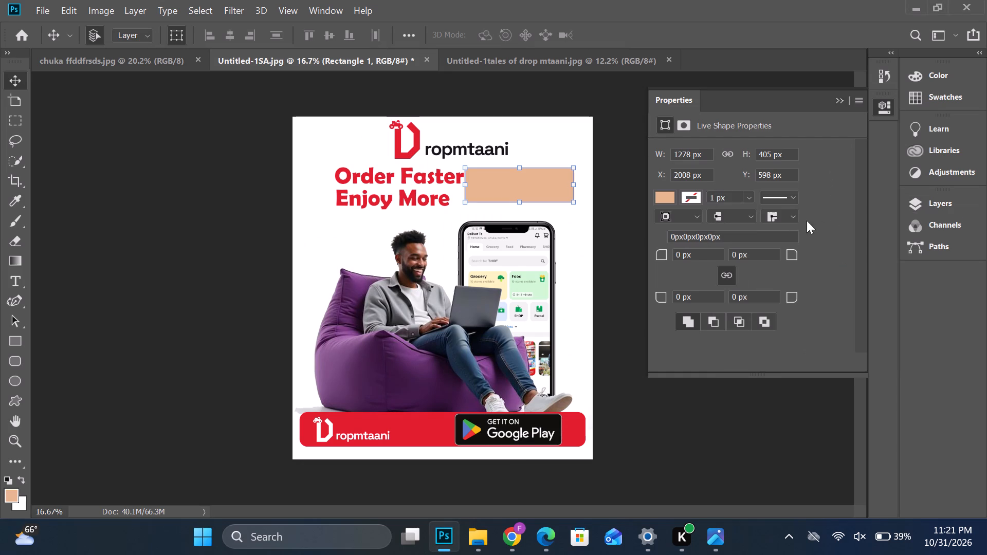
{"action": "left_click", "coordinate": [749, 250]}
{"action": "left_click_drag", "start_coordinate": [750, 250], "coordinate": [684, 258]}
{"action": "type", "text": "90"}
{"action": "key", "text": "Return"}
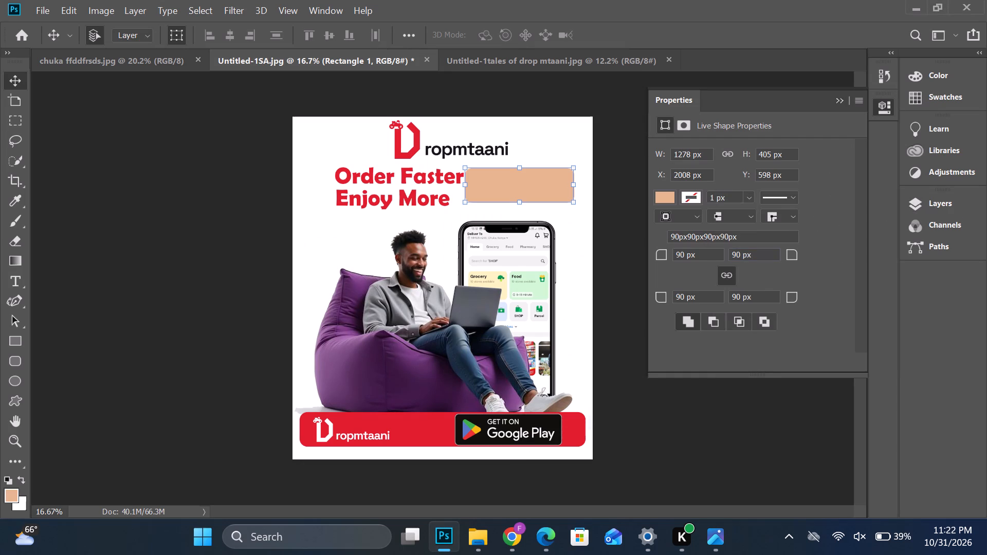
{"action": "left_click", "coordinate": [200, 171]}
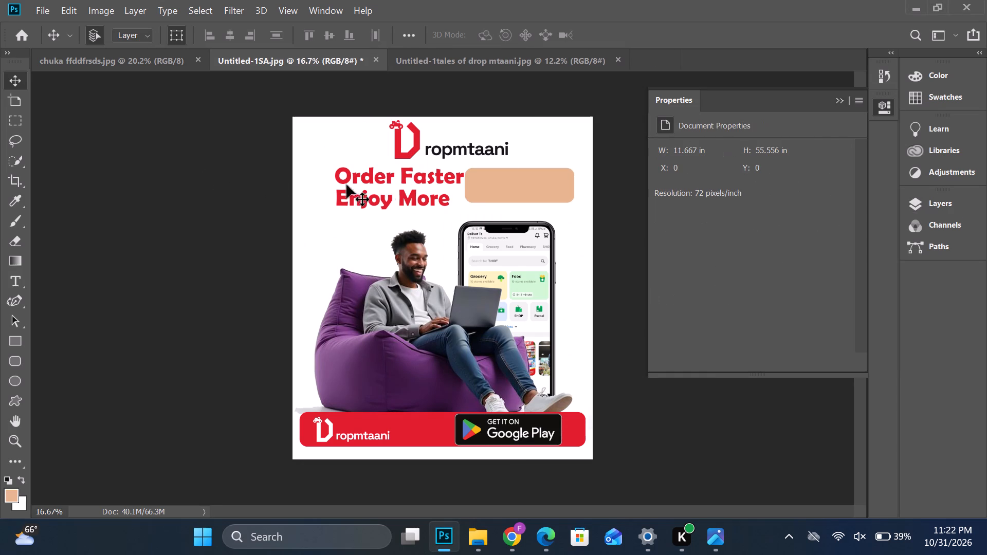
Give the rounded peach rectangle beside the headline a 3.15 px outline and change its fill to black.
{"action": "left_click", "coordinate": [510, 192]}
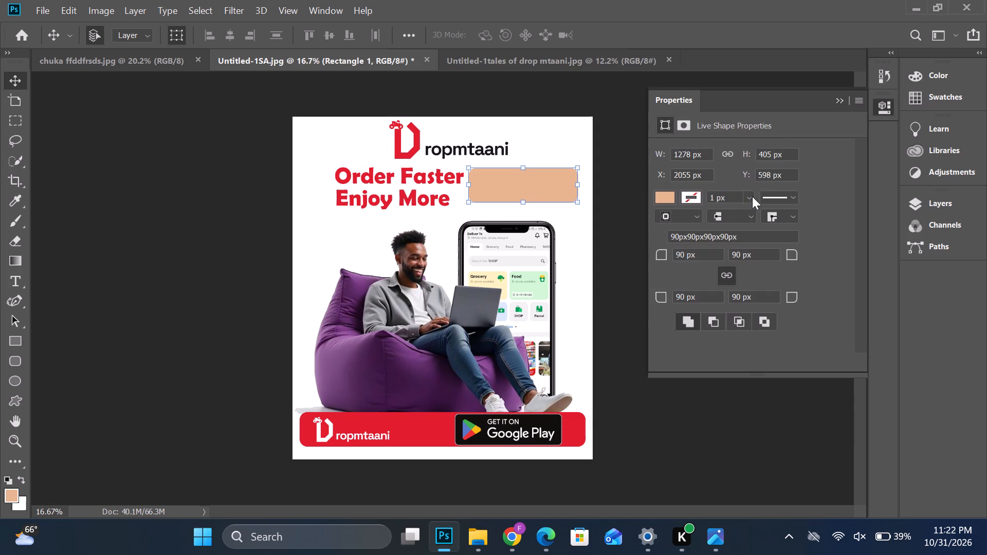
{"action": "left_click", "coordinate": [752, 196]}
{"action": "left_click_drag", "start_coordinate": [752, 214], "coordinate": [756, 214]}
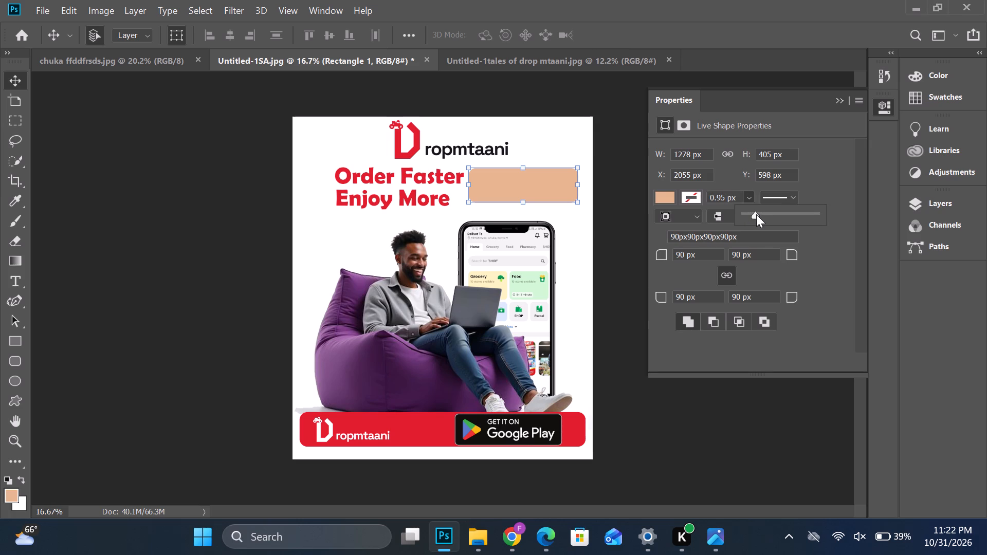
{"action": "left_click_drag", "start_coordinate": [756, 214], "coordinate": [758, 214]}
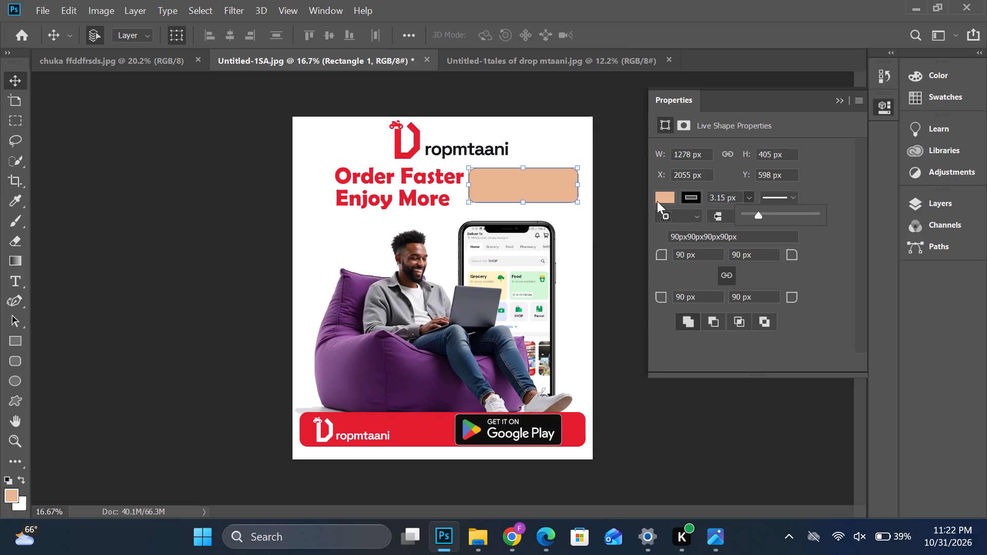
{"action": "left_click", "coordinate": [656, 200]}
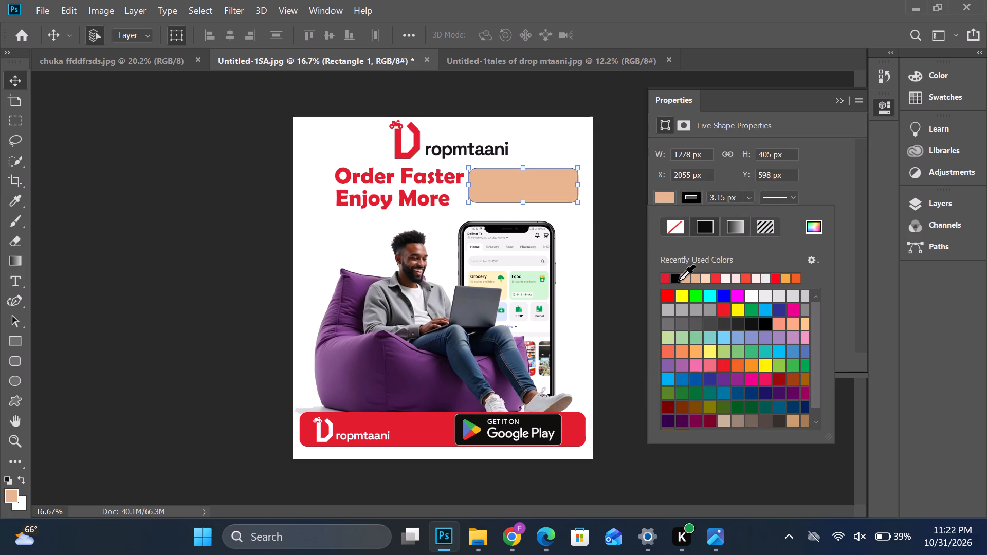
{"action": "left_click", "coordinate": [675, 277]}
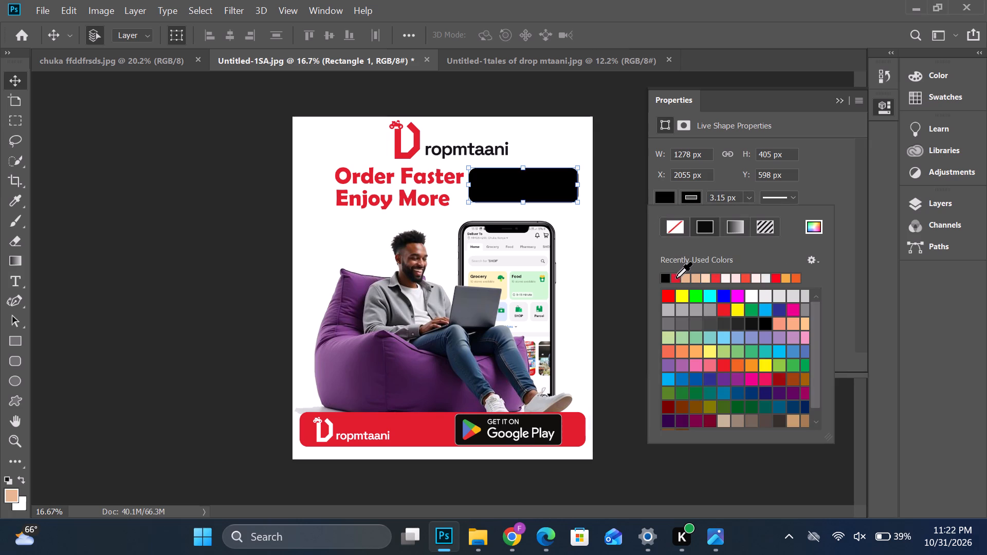
{"action": "left_click", "coordinate": [195, 202]}
{"action": "left_click", "coordinate": [305, 244]}
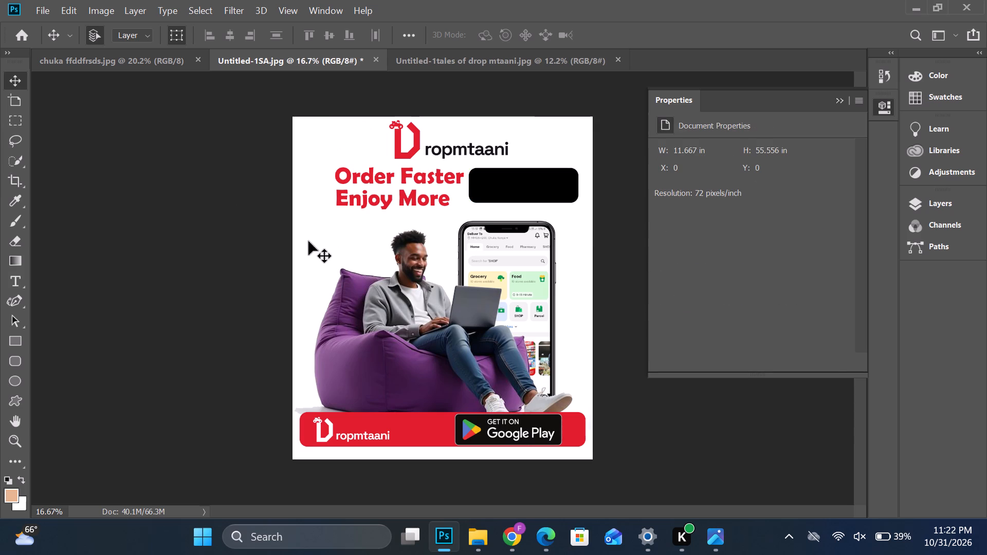
Stretch the black rounded box downward to a height of about 438 px, keeping its width.
{"action": "left_click", "coordinate": [545, 187]}
{"action": "left_click", "coordinate": [526, 204]}
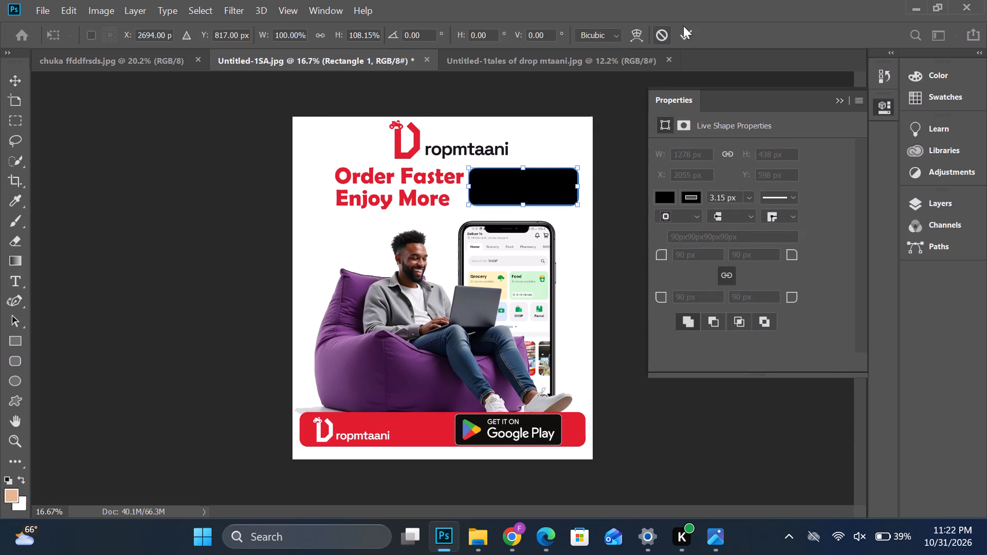
{"action": "left_click", "coordinate": [689, 28]}
{"action": "left_click", "coordinate": [522, 147]}
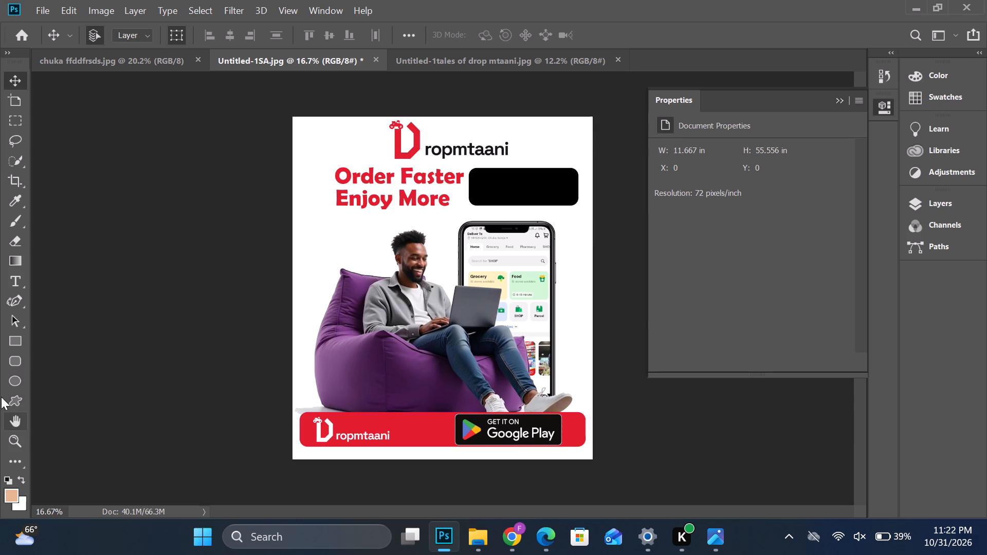
Add a new text line reading "Only On" over the upper part of the black box.
{"action": "left_click", "coordinate": [15, 273]}
{"action": "scroll", "coordinate": [532, 272], "scroll_direction": "up", "scroll_amount": 4}
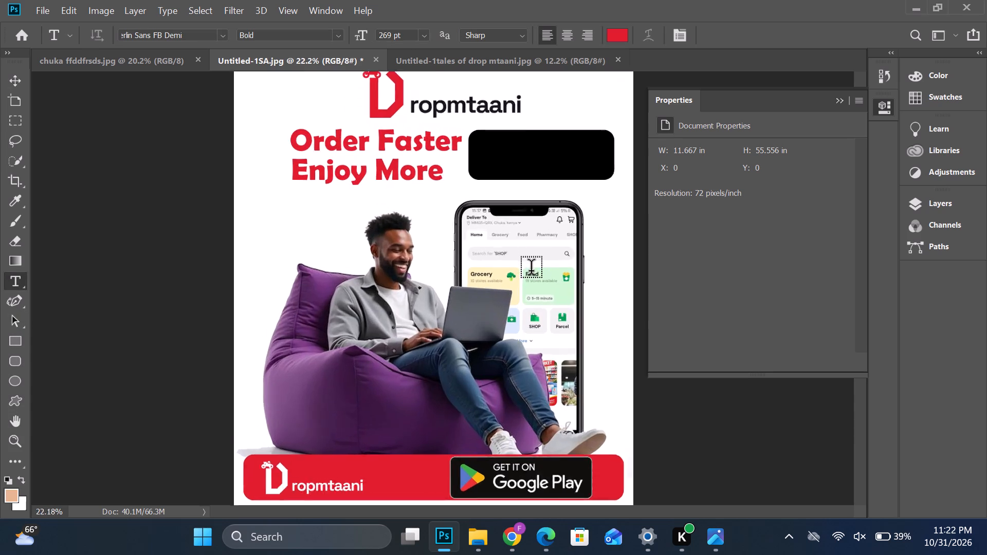
{"action": "scroll", "coordinate": [531, 271], "scroll_direction": "up", "scroll_amount": 3}
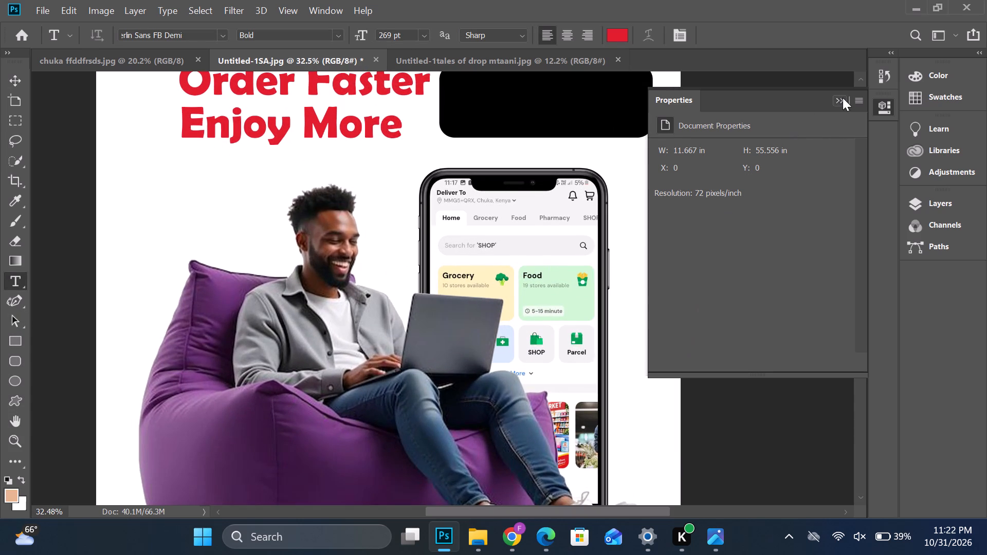
{"action": "left_click", "coordinate": [844, 100]}
{"action": "left_click_drag", "start_coordinate": [858, 245], "coordinate": [851, 204]}
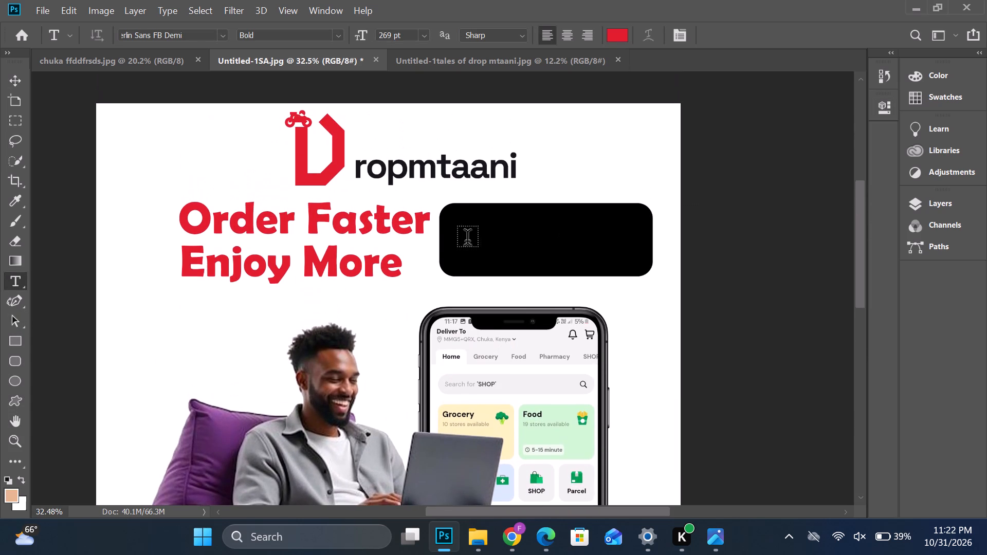
{"action": "left_click", "coordinate": [471, 224]}
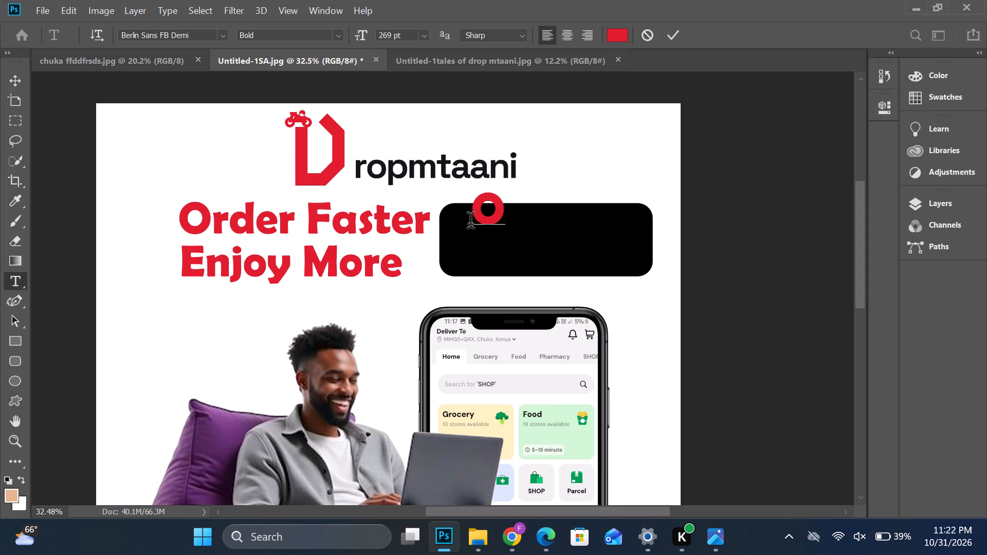
{"action": "type", "text": "nly"}
{"action": "key", "text": "space"}
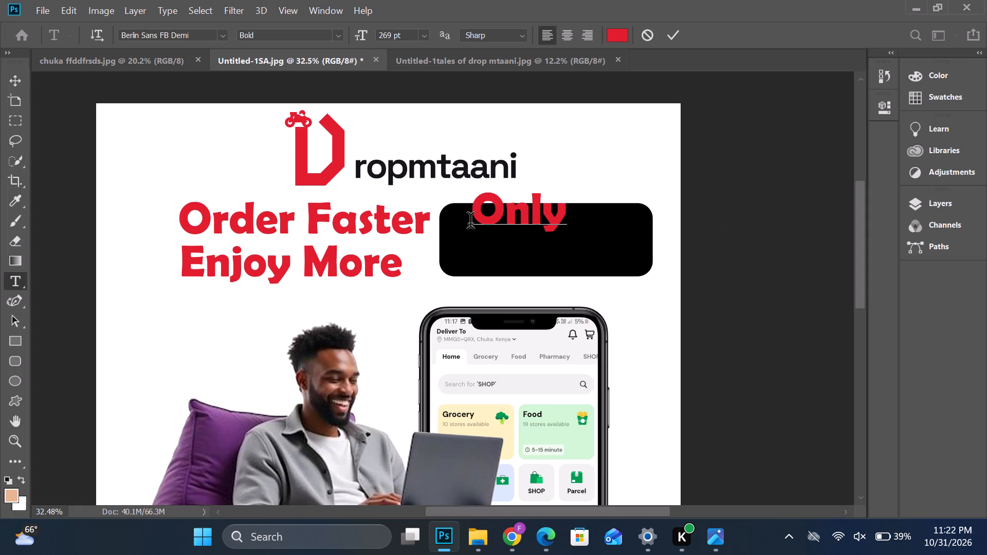
{"action": "key", "text": "o"}
{"action": "key", "text": "n"}
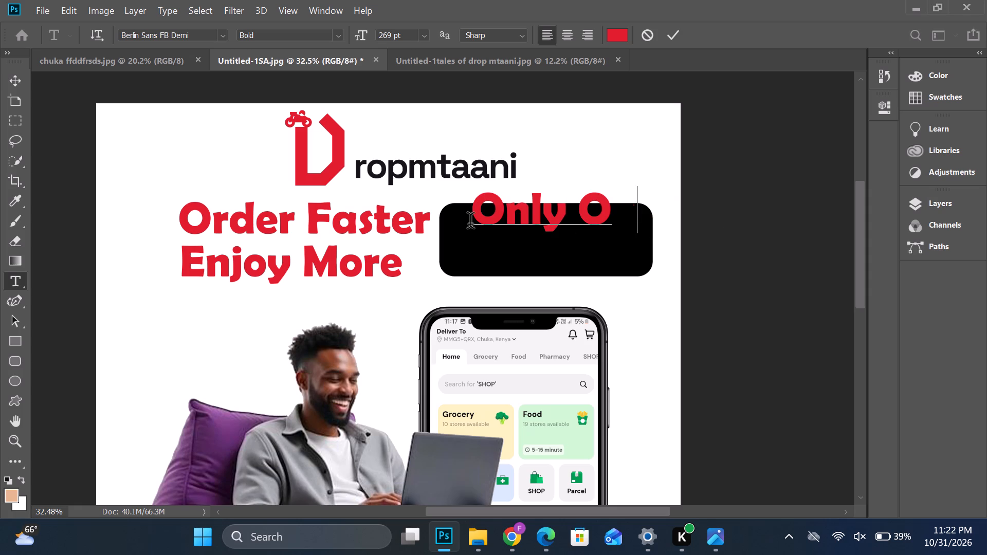
Reduce the "Only On" text to 251 pt and colour it white (#ffffff).
{"action": "left_click_drag", "start_coordinate": [633, 218], "coordinate": [454, 220]}
{"action": "left_click_drag", "start_coordinate": [368, 30], "coordinate": [363, 31]}
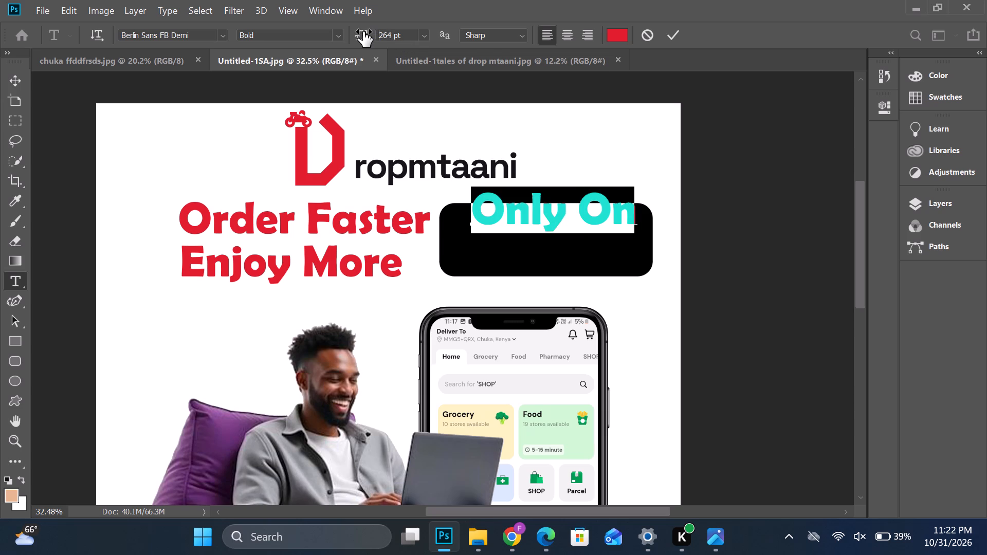
{"action": "left_click_drag", "start_coordinate": [363, 31], "coordinate": [354, 34]}
{"action": "left_click", "coordinate": [614, 34]}
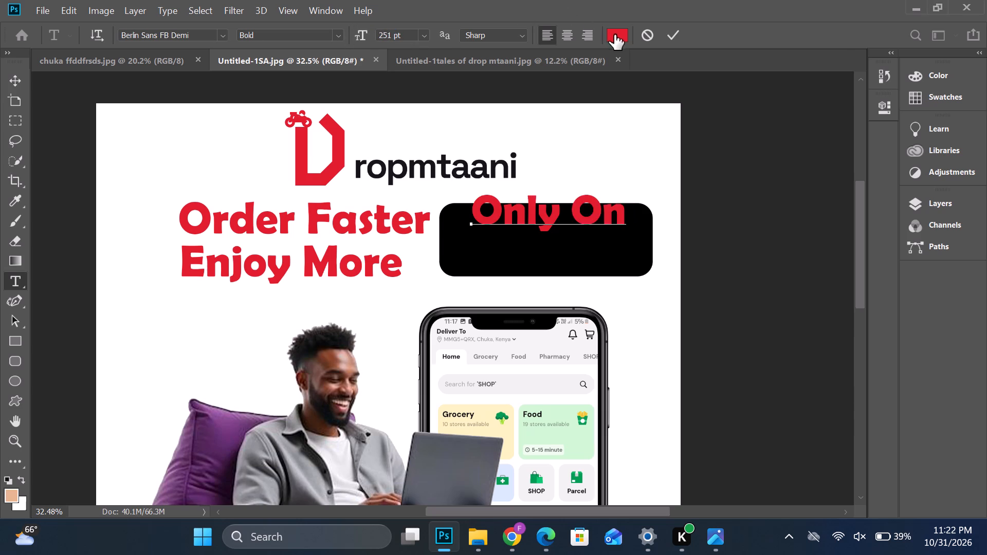
{"action": "left_click", "coordinate": [583, 128]}
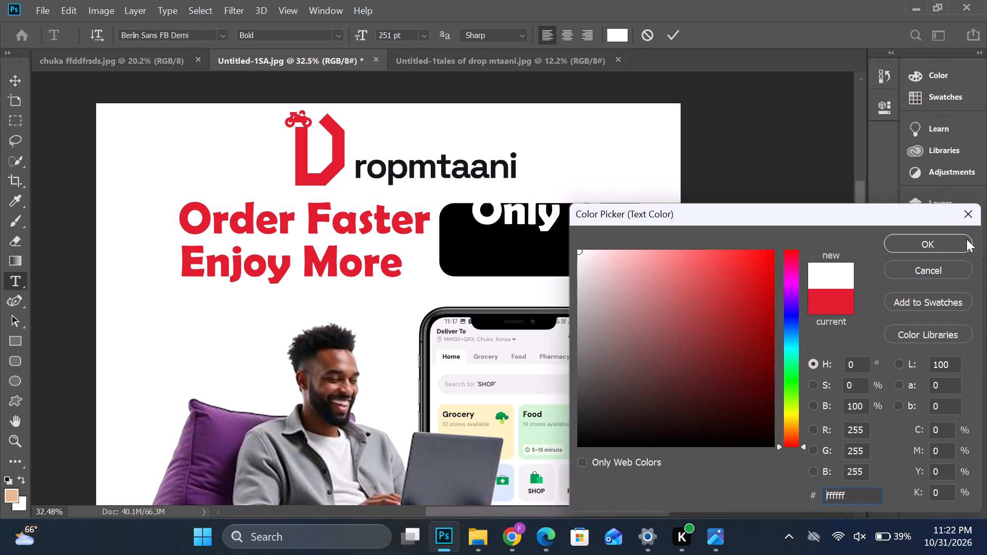
{"action": "left_click", "coordinate": [940, 243]}
Move "Only On" down so it sits fully inside the upper half of the black box.
{"action": "left_click", "coordinate": [16, 82]}
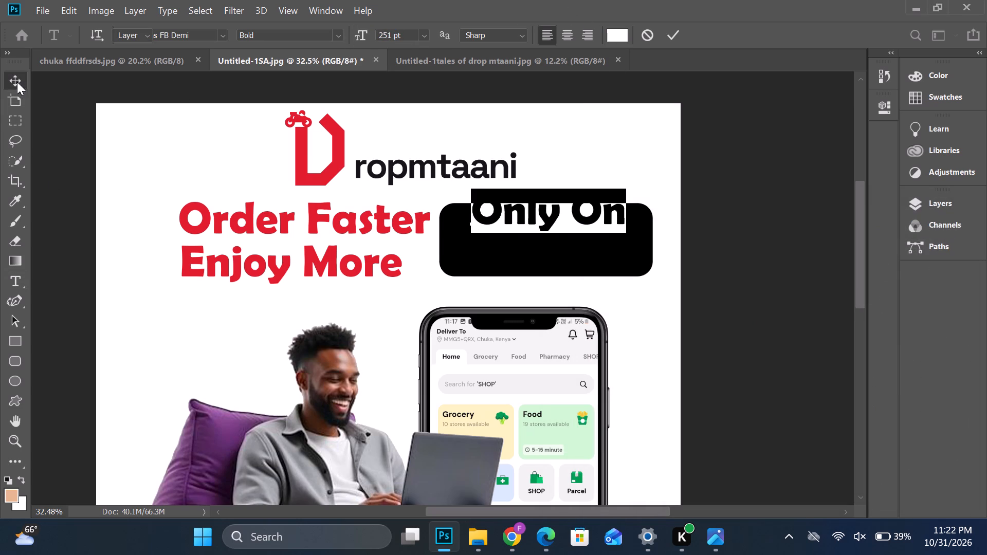
{"action": "left_click", "coordinate": [604, 143]}
{"action": "left_click_drag", "start_coordinate": [590, 213], "coordinate": [592, 226]}
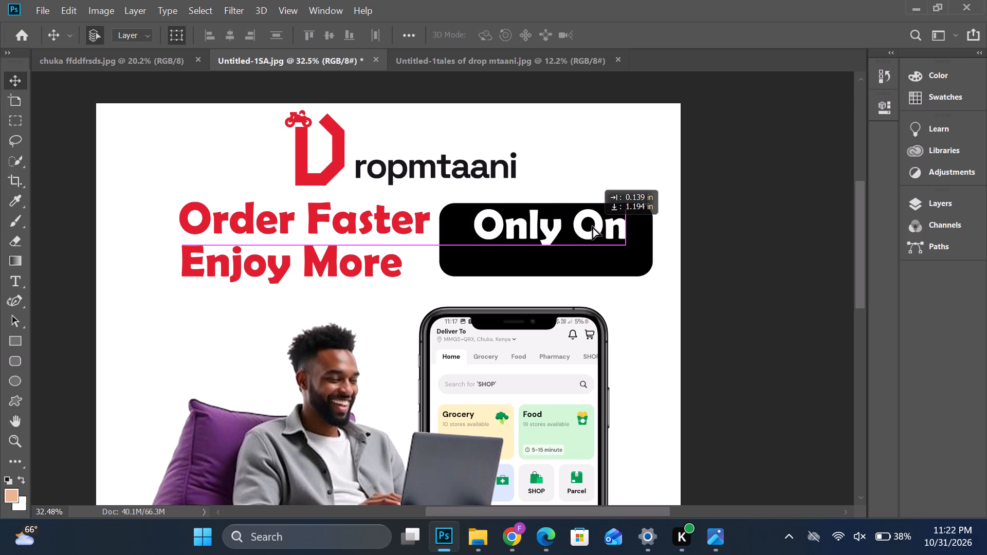
{"action": "left_click_drag", "start_coordinate": [592, 226], "coordinate": [592, 224]}
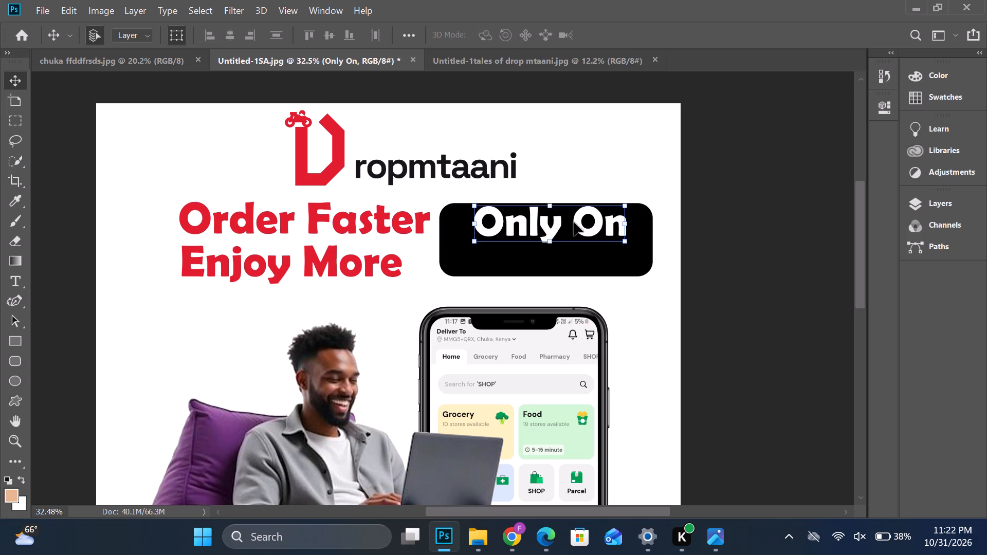
Add a white "Dropmtaani" text line beneath "Only On" and reduce it to 176 pt to fit the black box.
{"action": "left_click", "coordinate": [17, 285]}
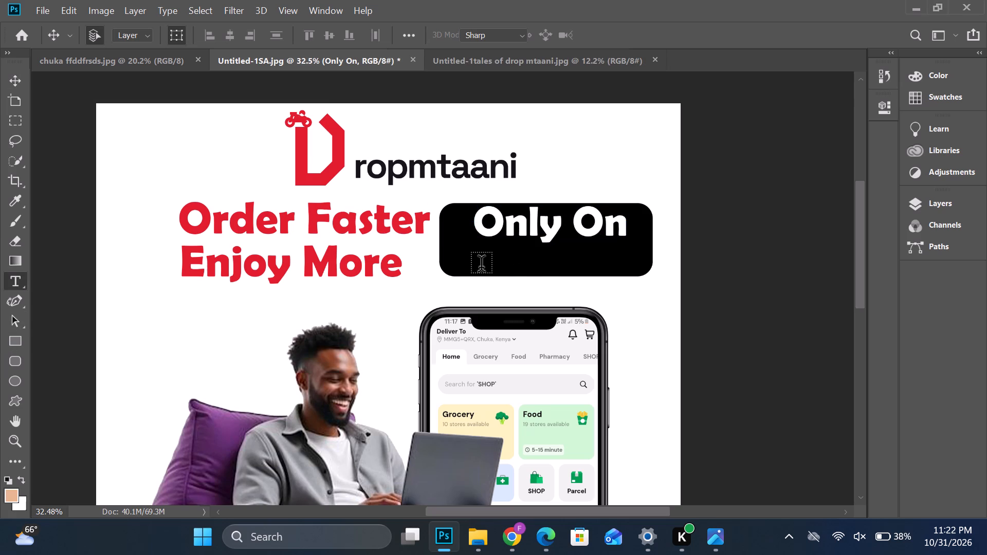
{"action": "left_click", "coordinate": [479, 267]}
{"action": "key", "text": "d"}
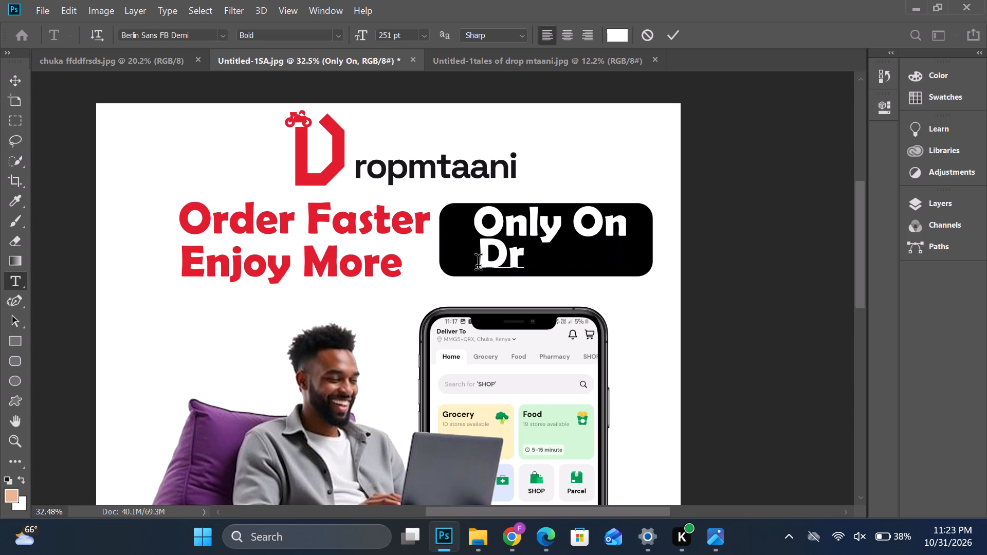
{"action": "type", "text": "op"}
{"action": "type", "text": "mtaani"}
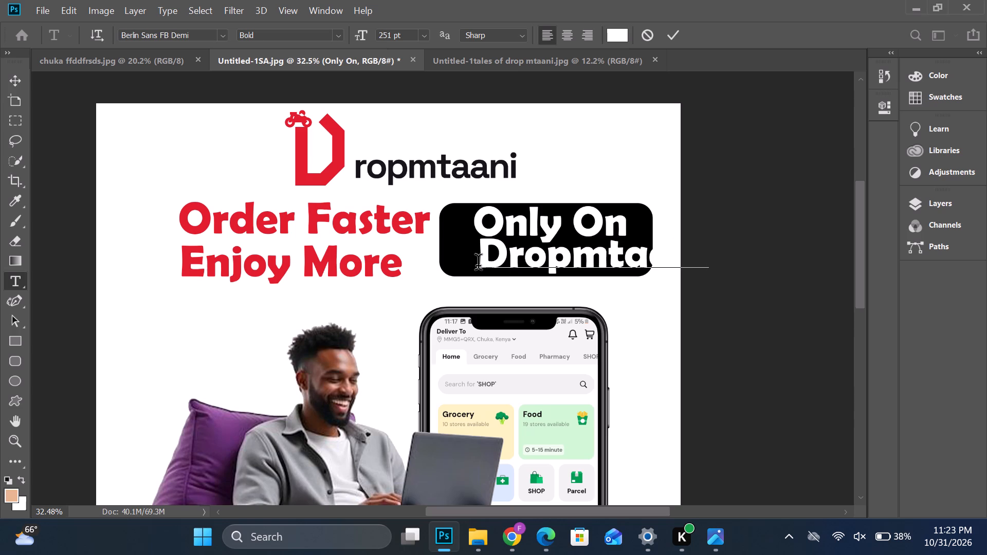
{"action": "left_click_drag", "start_coordinate": [709, 255], "coordinate": [314, 266]}
{"action": "left_click_drag", "start_coordinate": [364, 33], "coordinate": [327, 40]}
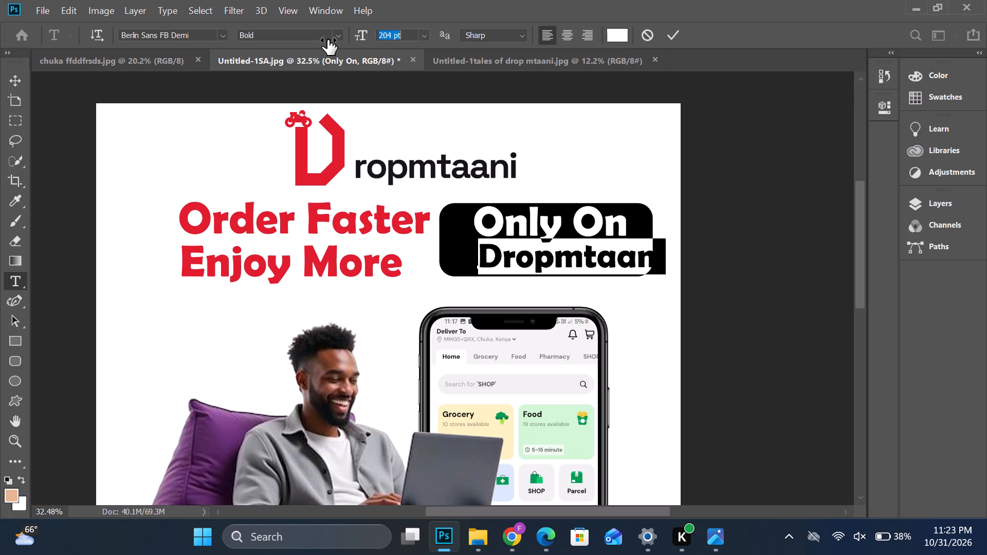
{"action": "left_click_drag", "start_coordinate": [327, 40], "coordinate": [306, 40]}
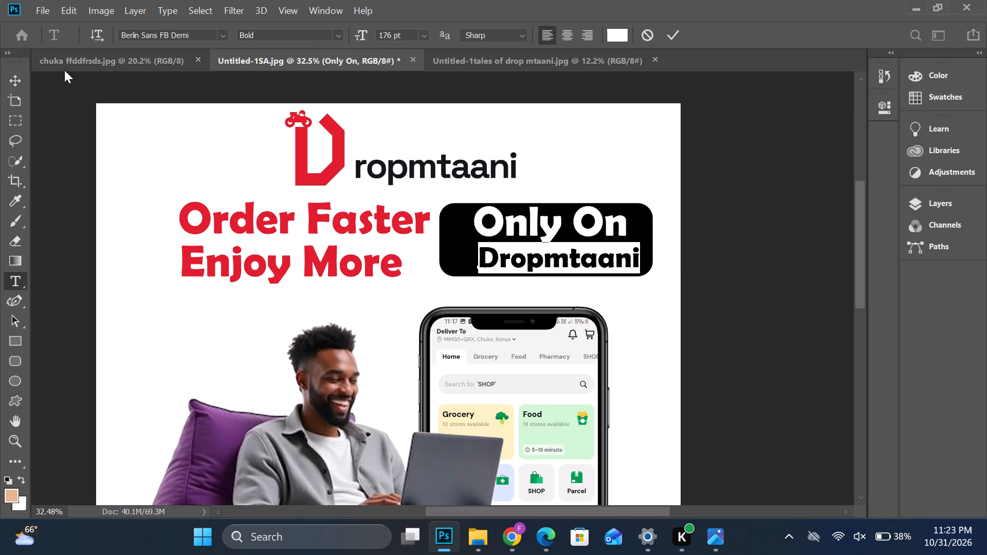
{"action": "left_click", "coordinate": [11, 84]}
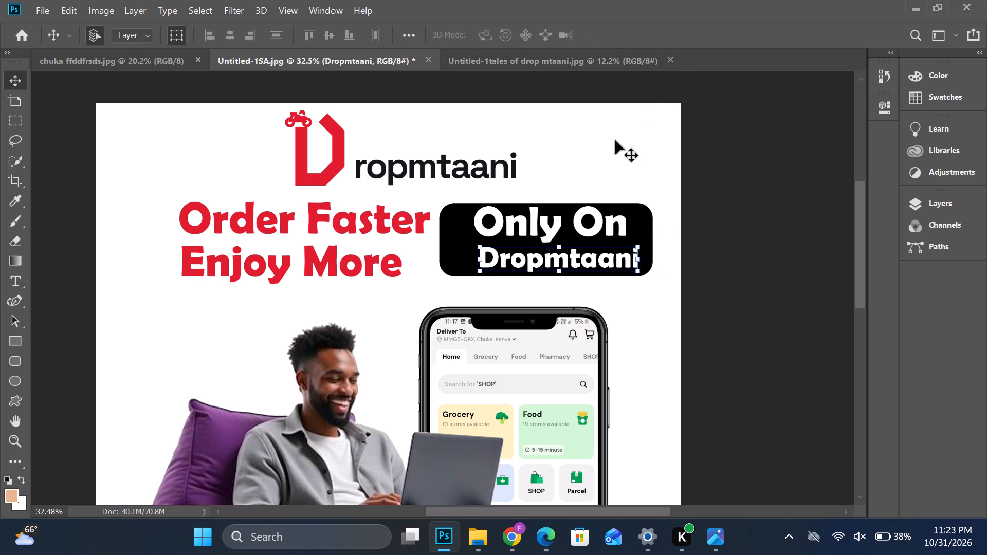
{"action": "left_click", "coordinate": [615, 142]}
Nudge "Only On" slightly to the left within the black box.
{"action": "left_click_drag", "start_coordinate": [584, 217], "coordinate": [577, 219]}
{"action": "left_click", "coordinate": [619, 174]}
Shift "Enjoy More" right and "Order Faster" left so the two headline lines roughly align at their right edges.
{"action": "scroll", "coordinate": [619, 173], "scroll_direction": "down", "scroll_amount": 7}
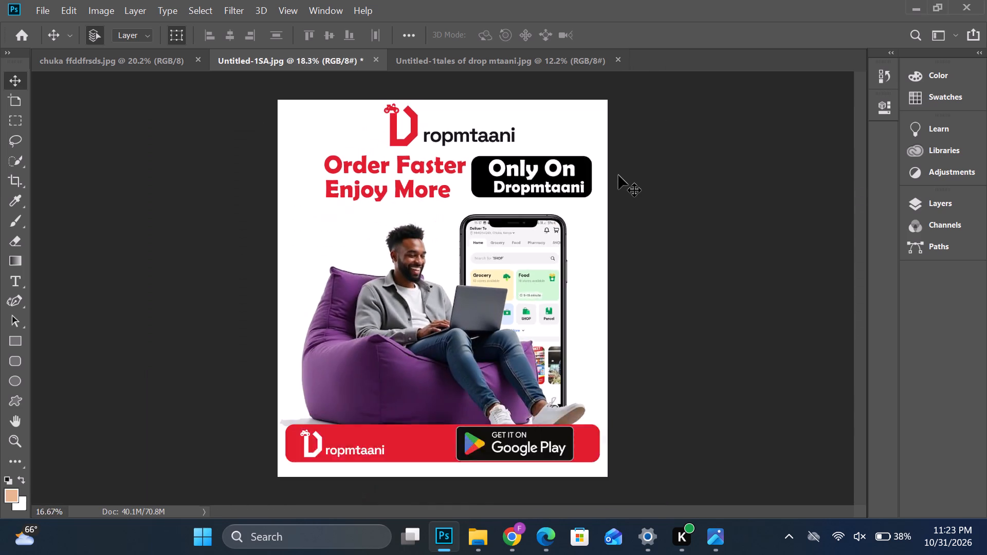
{"action": "scroll", "coordinate": [618, 175], "scroll_direction": "down", "scroll_amount": 2}
{"action": "scroll", "coordinate": [607, 181], "scroll_direction": "up", "scroll_amount": 6}
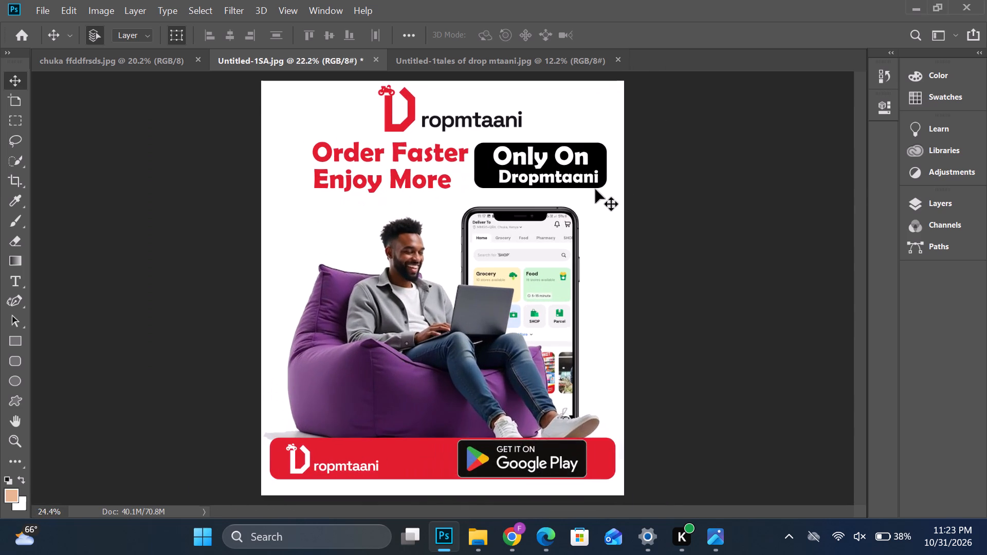
{"action": "scroll", "coordinate": [595, 188], "scroll_direction": "up", "scroll_amount": 1}
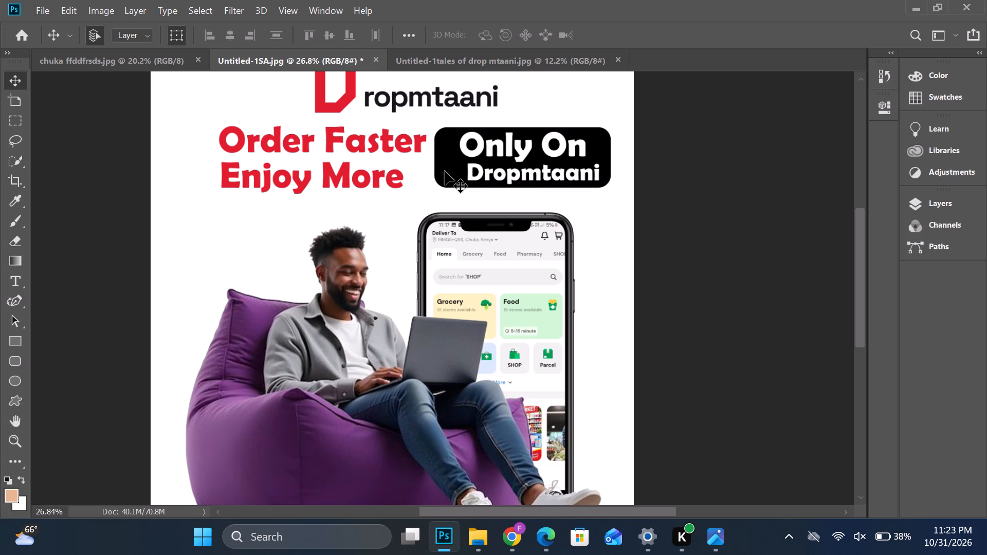
{"action": "left_click_drag", "start_coordinate": [380, 176], "coordinate": [387, 174]}
{"action": "left_click", "coordinate": [447, 122]}
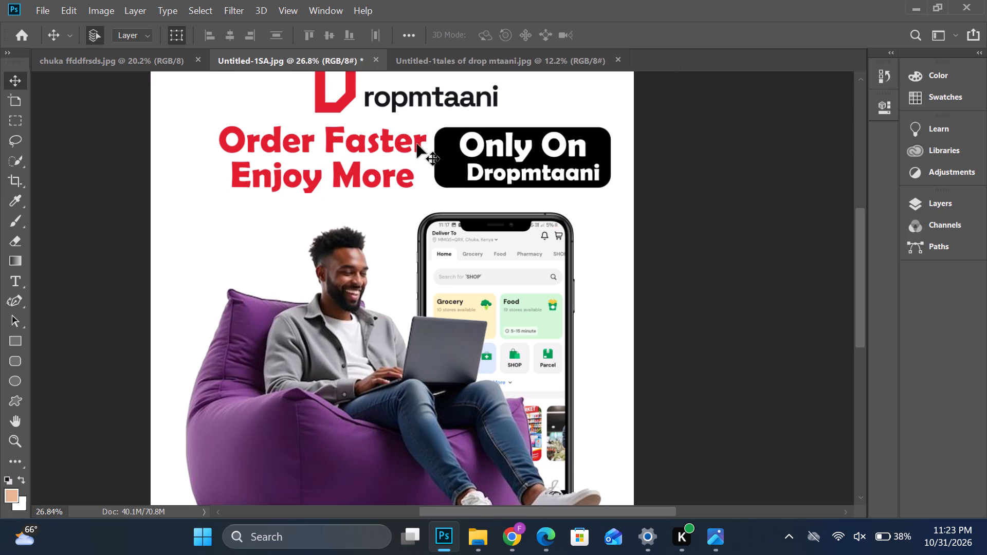
{"action": "left_click_drag", "start_coordinate": [417, 144], "coordinate": [411, 145]}
{"action": "left_click", "coordinate": [639, 149]}
Move the black rounded box slightly left, closer to the headline.
{"action": "left_click_drag", "start_coordinate": [450, 163], "coordinate": [445, 163]}
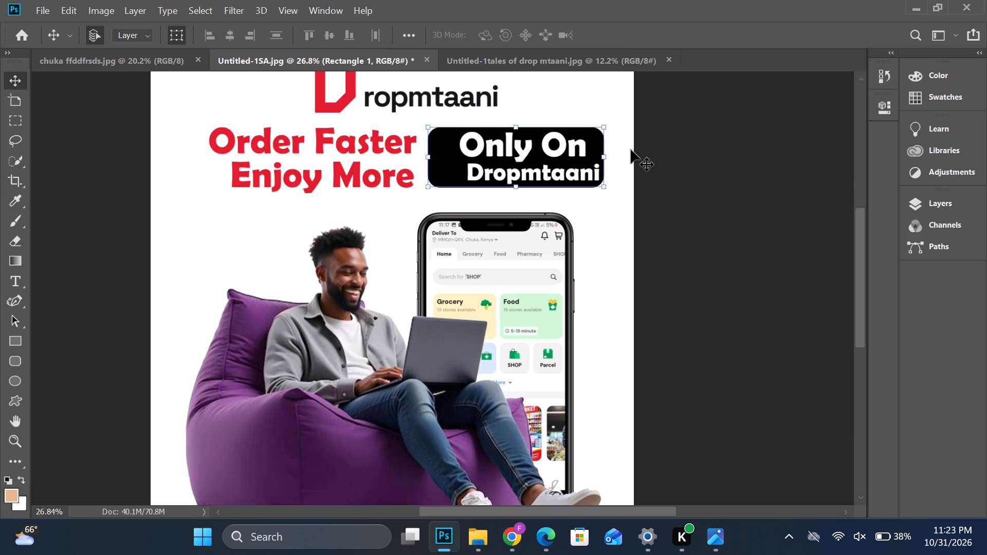
{"action": "left_click", "coordinate": [631, 150]}
Move "Only On" and "Dropmtaani" left inside the black box and align their left edges.
{"action": "left_click_drag", "start_coordinate": [538, 152], "coordinate": [531, 152]}
{"action": "left_click", "coordinate": [622, 161]}
{"action": "left_click_drag", "start_coordinate": [578, 177], "coordinate": [568, 176]}
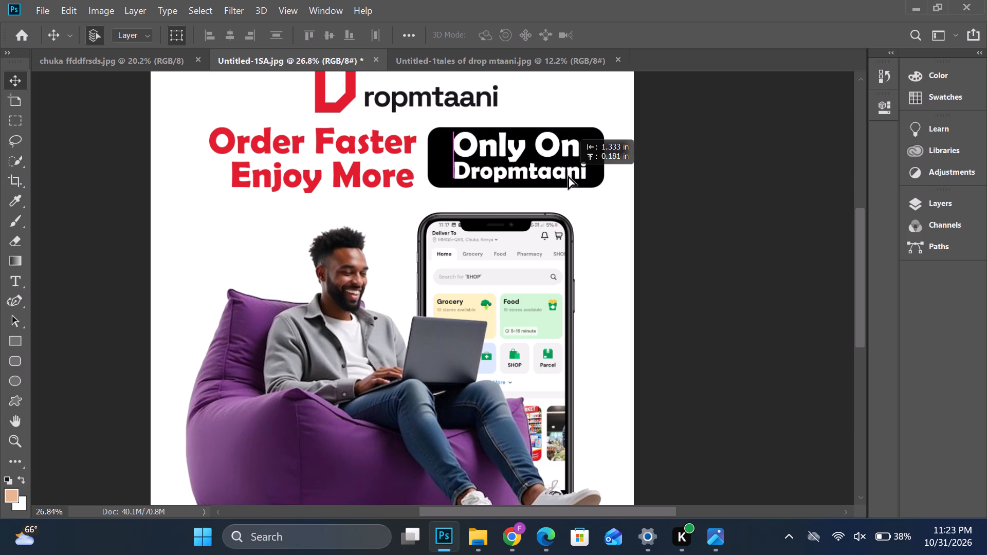
{"action": "left_click_drag", "start_coordinate": [568, 176], "coordinate": [564, 177]}
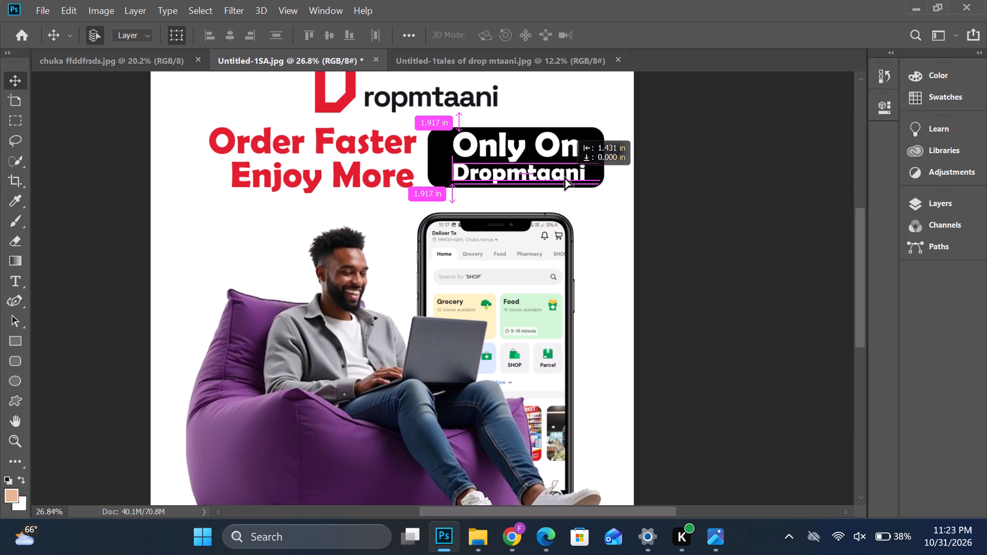
{"action": "left_click_drag", "start_coordinate": [564, 177], "coordinate": [566, 177]}
{"action": "left_click", "coordinate": [618, 169]}
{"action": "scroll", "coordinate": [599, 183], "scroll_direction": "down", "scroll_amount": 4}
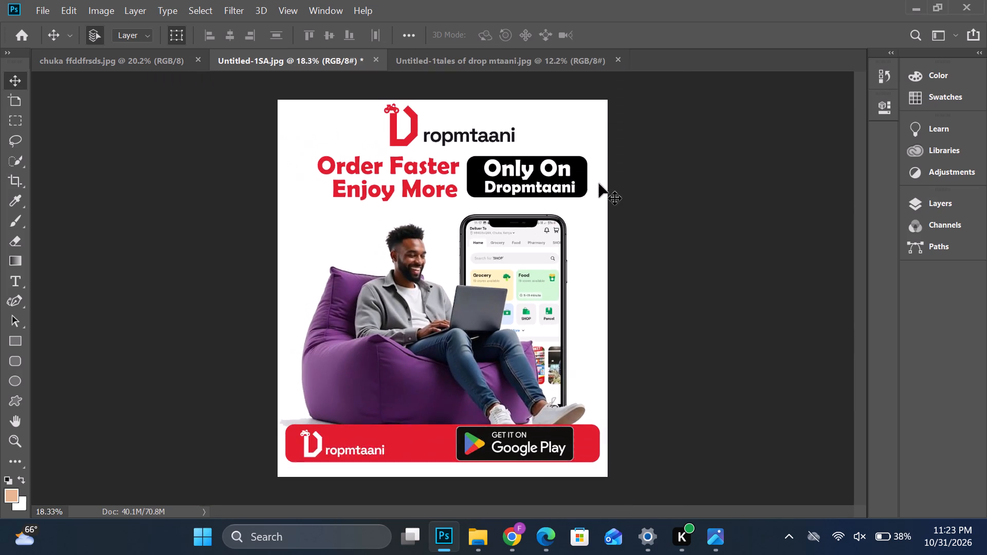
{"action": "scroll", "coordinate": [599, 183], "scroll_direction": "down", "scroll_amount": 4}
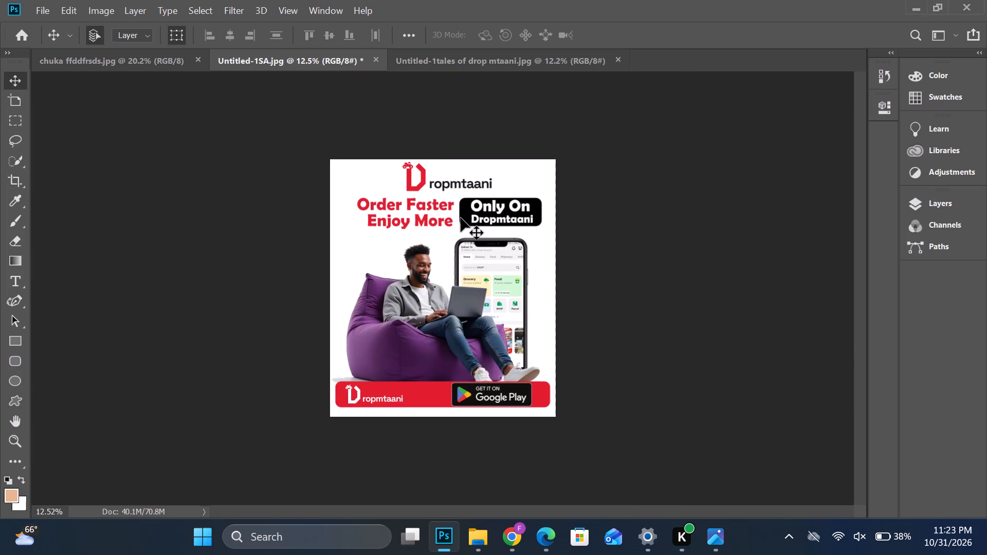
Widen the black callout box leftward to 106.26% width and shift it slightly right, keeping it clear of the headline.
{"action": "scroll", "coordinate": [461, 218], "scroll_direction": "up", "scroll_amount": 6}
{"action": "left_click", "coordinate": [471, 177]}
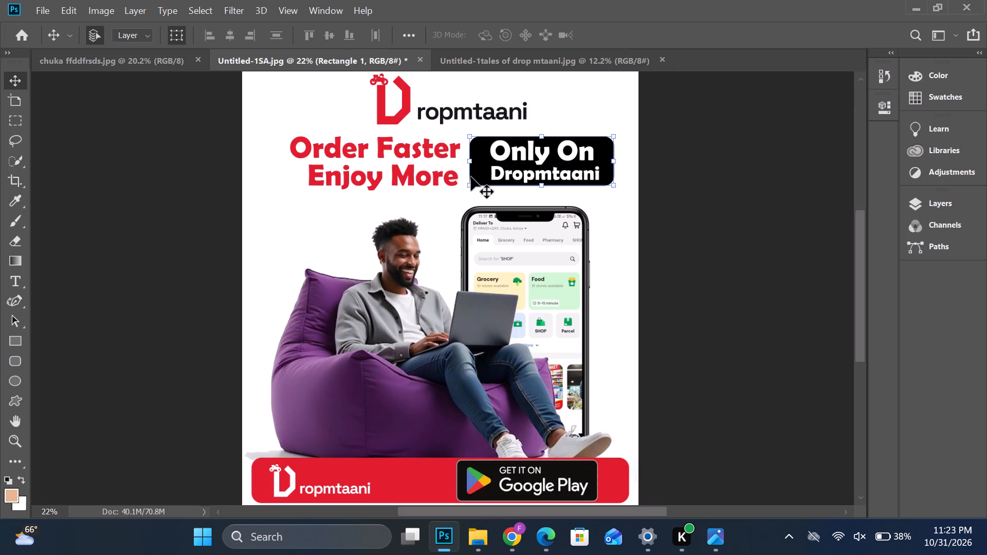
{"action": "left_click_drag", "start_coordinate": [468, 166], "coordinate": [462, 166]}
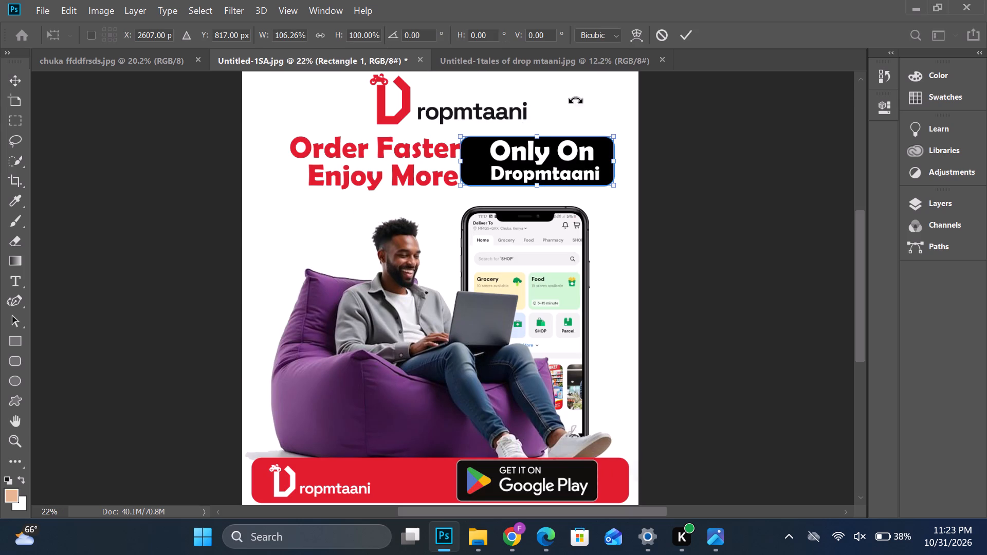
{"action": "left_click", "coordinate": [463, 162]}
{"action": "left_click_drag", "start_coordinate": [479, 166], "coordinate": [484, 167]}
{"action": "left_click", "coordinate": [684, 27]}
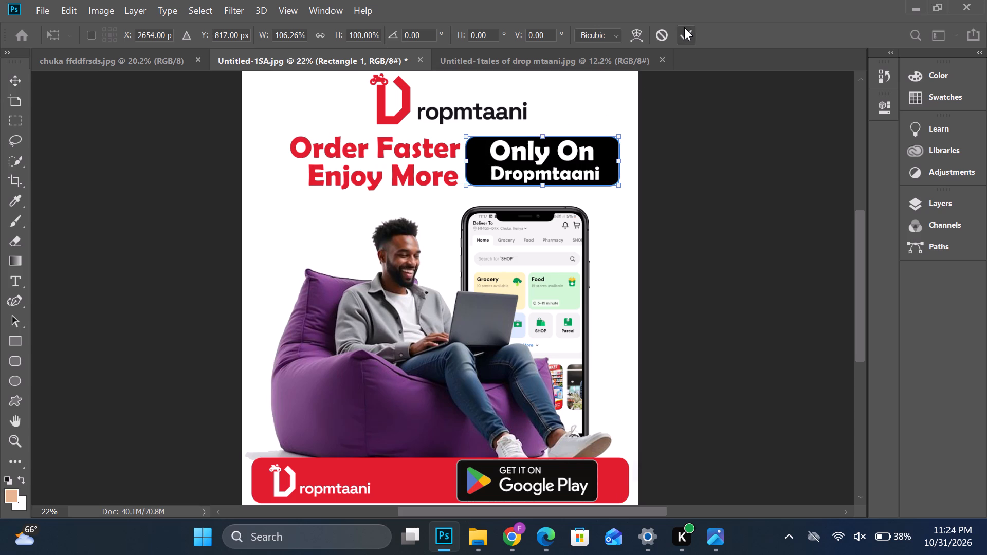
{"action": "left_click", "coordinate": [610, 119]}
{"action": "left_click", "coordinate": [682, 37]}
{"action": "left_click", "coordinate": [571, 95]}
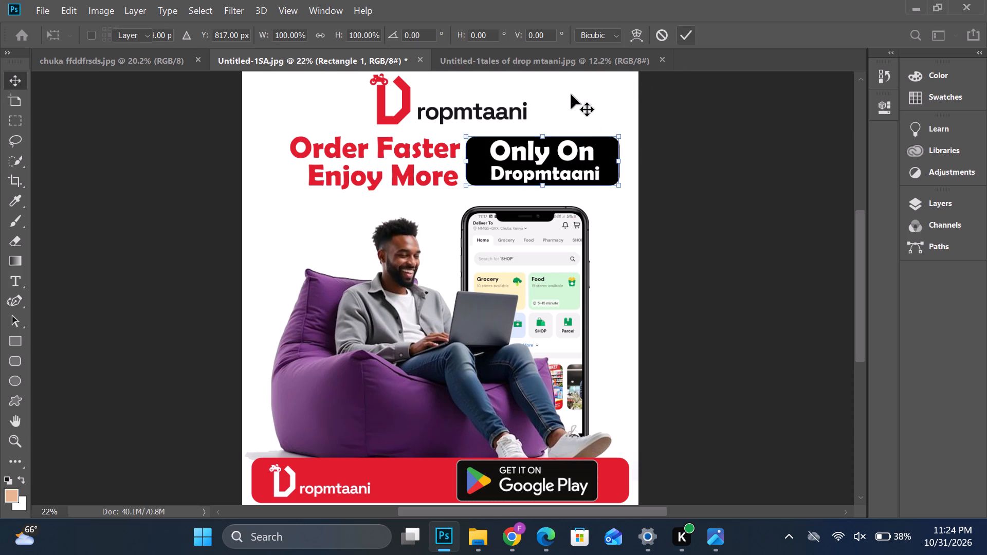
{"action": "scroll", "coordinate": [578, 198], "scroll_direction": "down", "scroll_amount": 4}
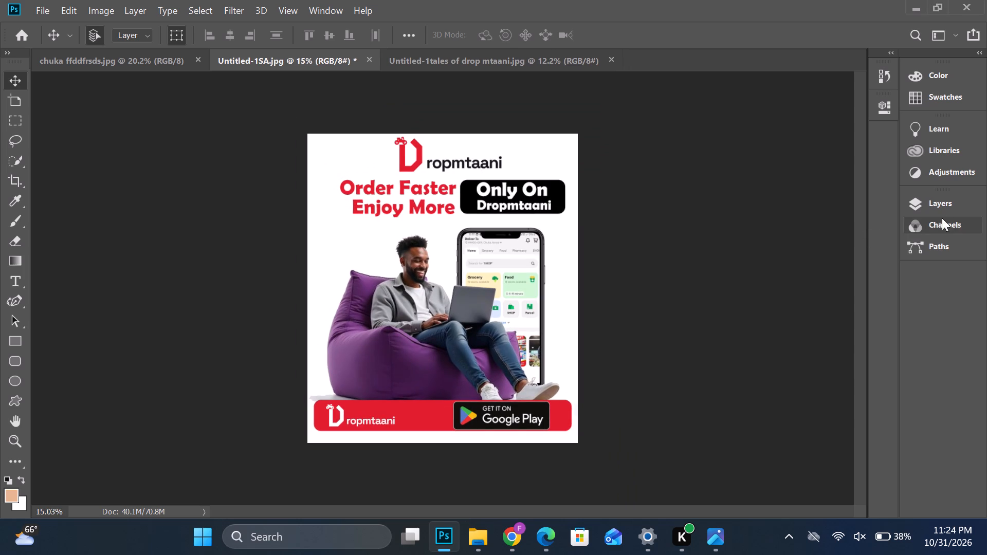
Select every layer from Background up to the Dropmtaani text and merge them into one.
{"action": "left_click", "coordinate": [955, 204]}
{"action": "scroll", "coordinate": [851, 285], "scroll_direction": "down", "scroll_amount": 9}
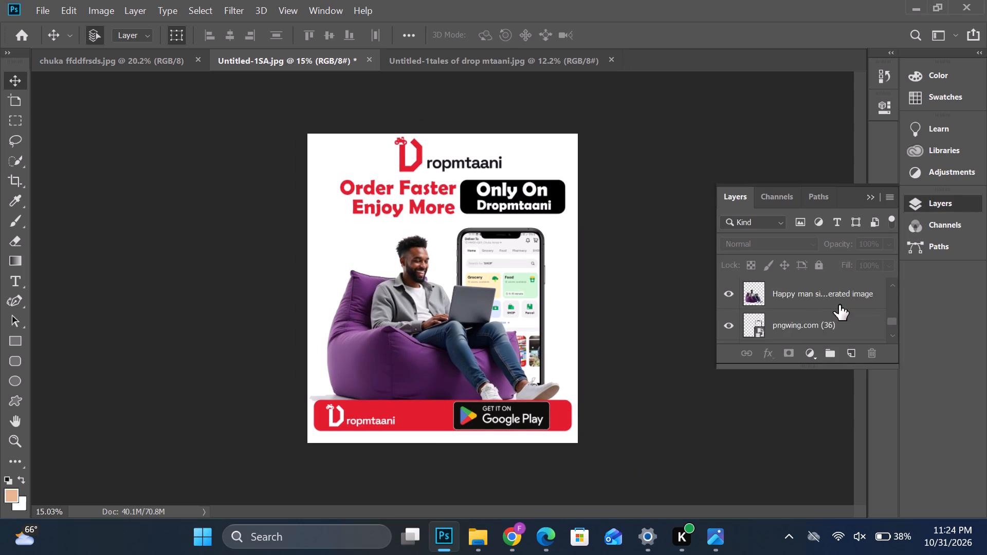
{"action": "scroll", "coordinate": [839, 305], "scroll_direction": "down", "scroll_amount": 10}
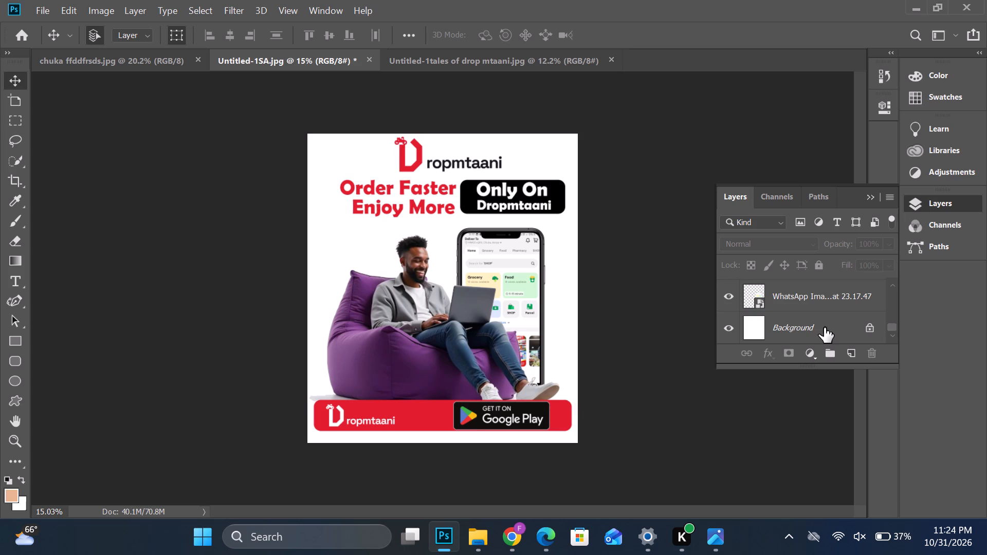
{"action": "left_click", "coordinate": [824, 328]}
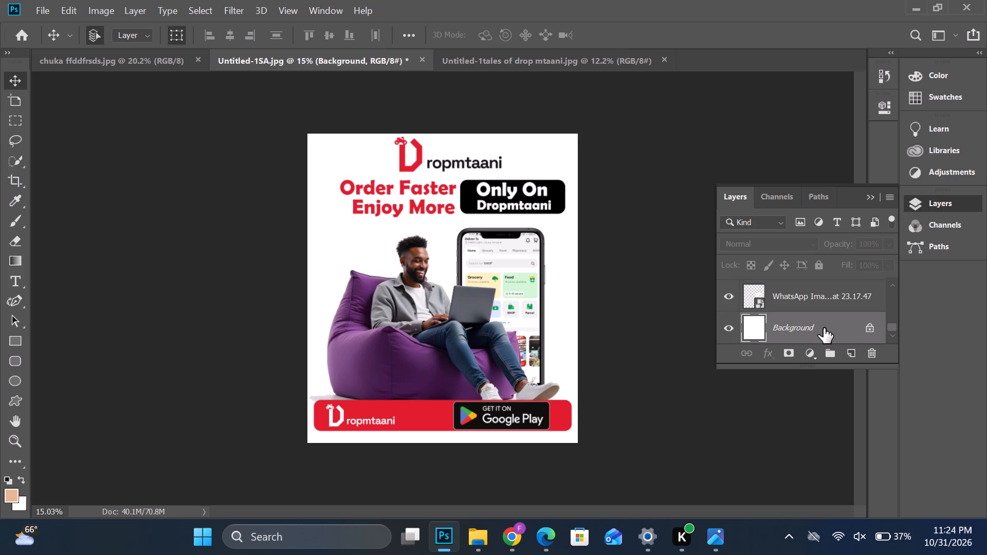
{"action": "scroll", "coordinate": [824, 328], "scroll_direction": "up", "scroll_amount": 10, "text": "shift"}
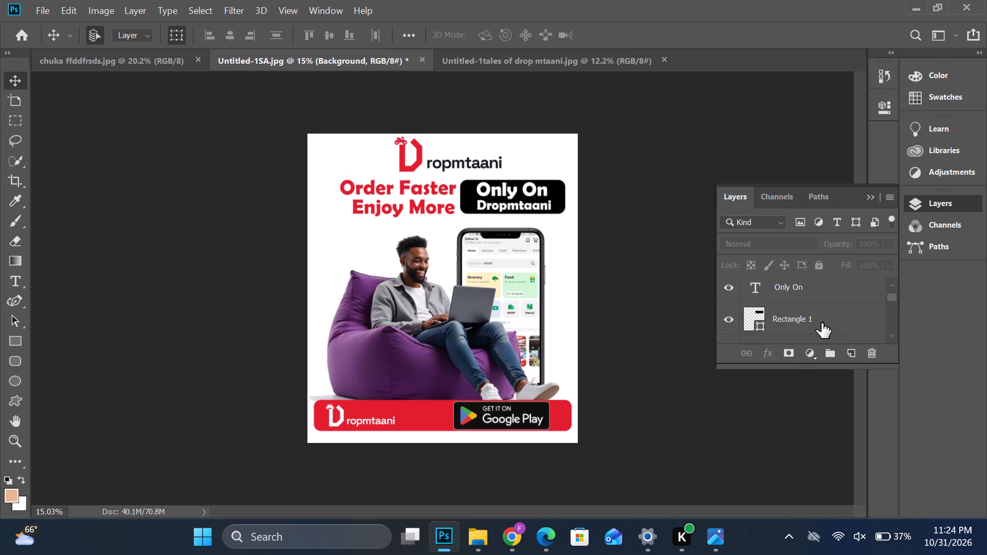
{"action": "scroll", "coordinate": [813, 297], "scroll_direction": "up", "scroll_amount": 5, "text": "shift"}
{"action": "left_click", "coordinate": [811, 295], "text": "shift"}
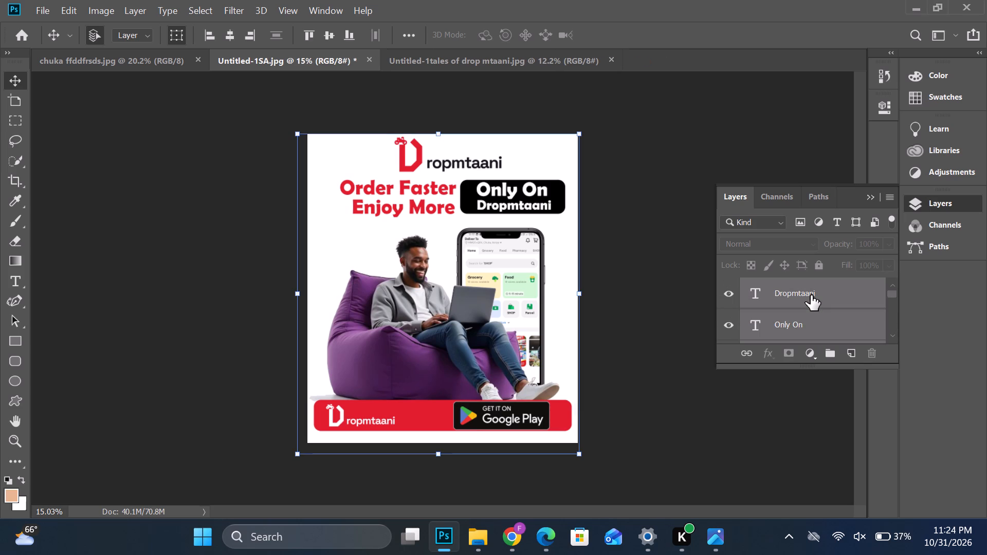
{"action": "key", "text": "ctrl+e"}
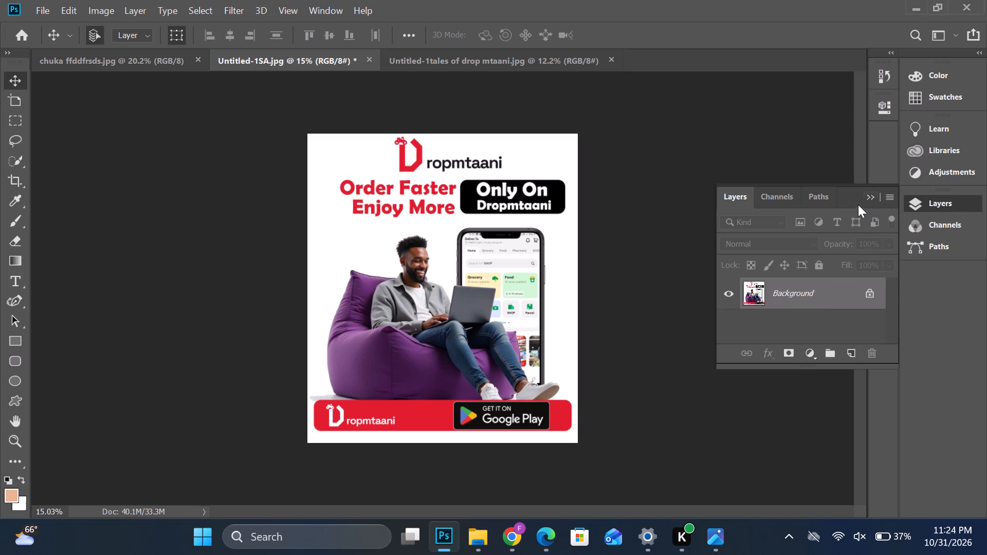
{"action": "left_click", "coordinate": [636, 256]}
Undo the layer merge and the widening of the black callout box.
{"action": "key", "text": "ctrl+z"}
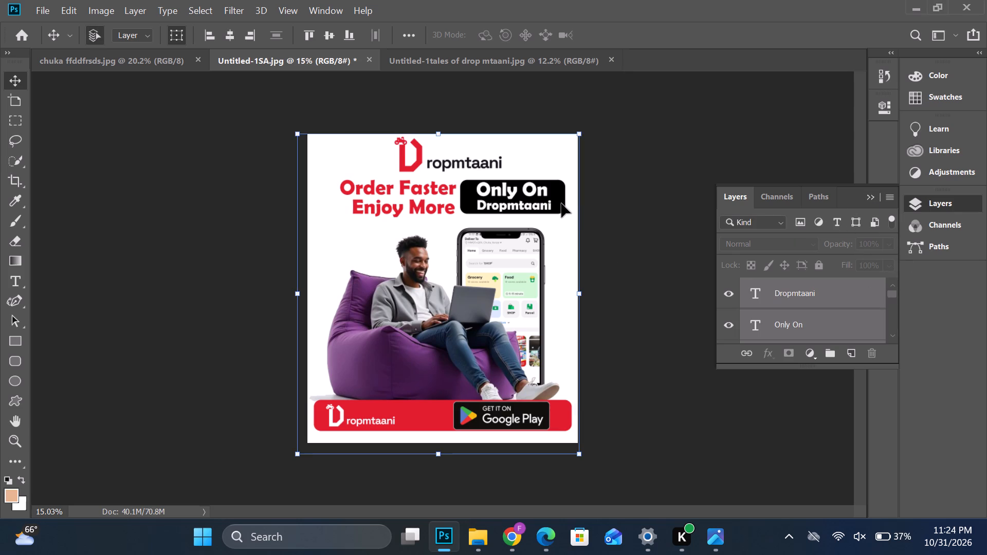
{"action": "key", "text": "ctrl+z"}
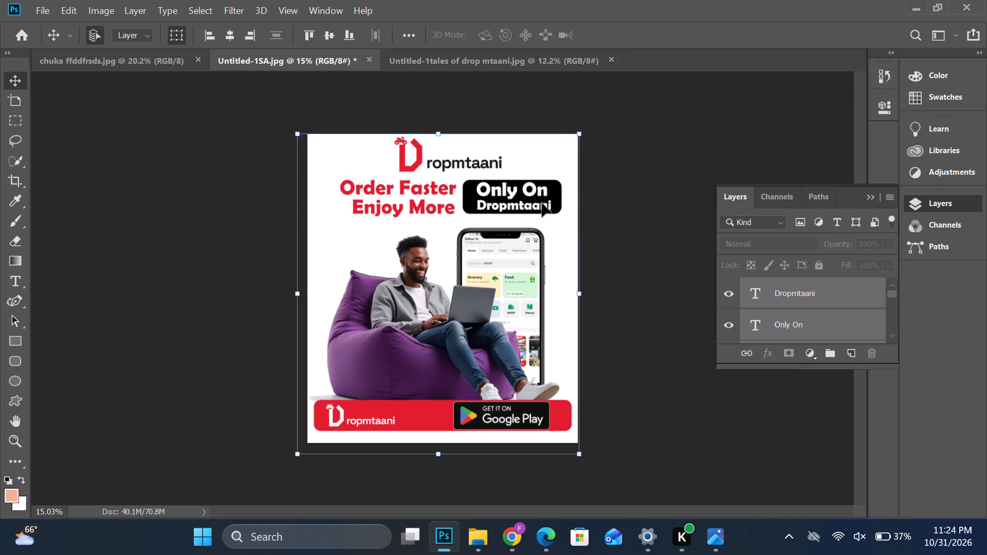
Delete the "Only On" text from the black callout box.
{"action": "left_click", "coordinate": [559, 198]}
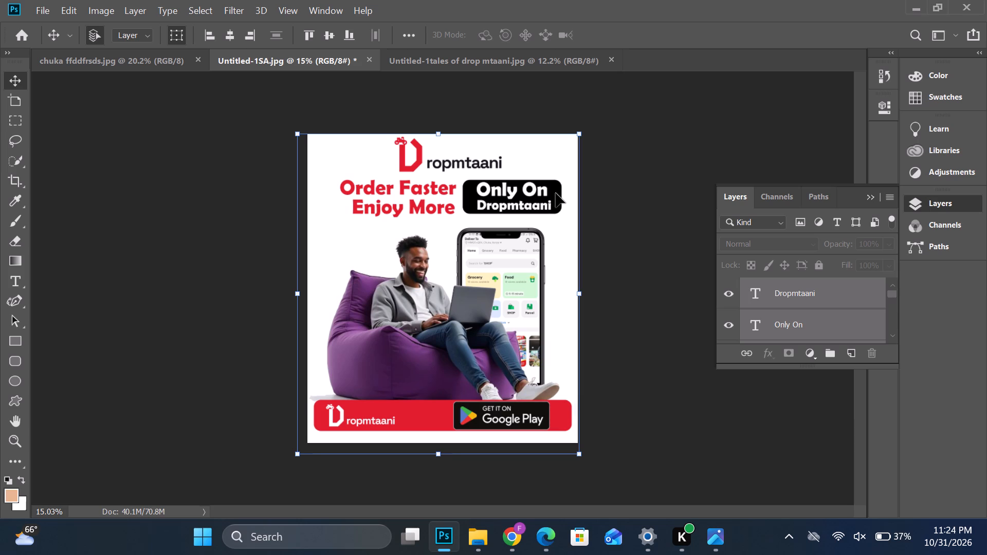
{"action": "left_click", "coordinate": [556, 193]}
{"action": "left_click", "coordinate": [524, 195]}
{"action": "left_click", "coordinate": [529, 191]}
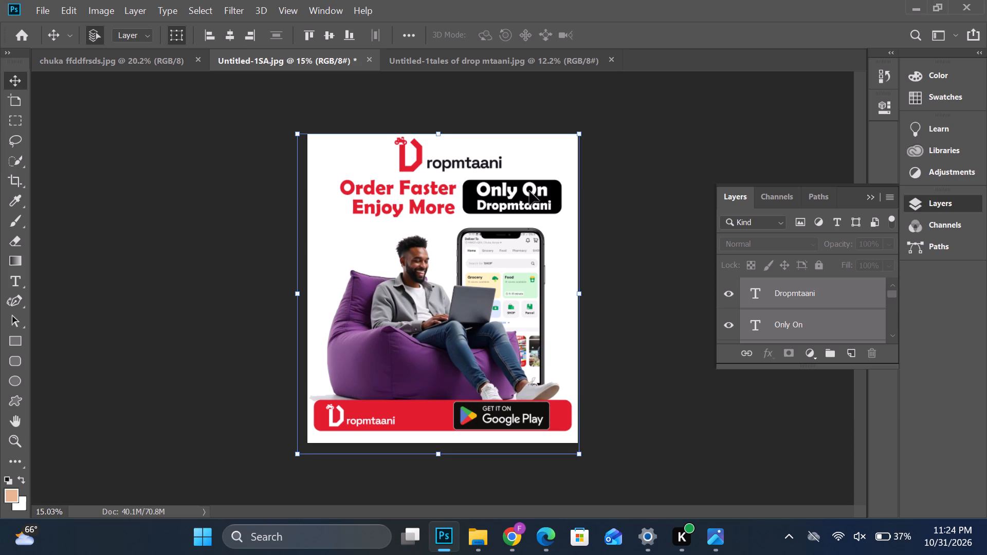
{"action": "left_click", "coordinate": [631, 195]}
{"action": "left_click", "coordinate": [532, 191]}
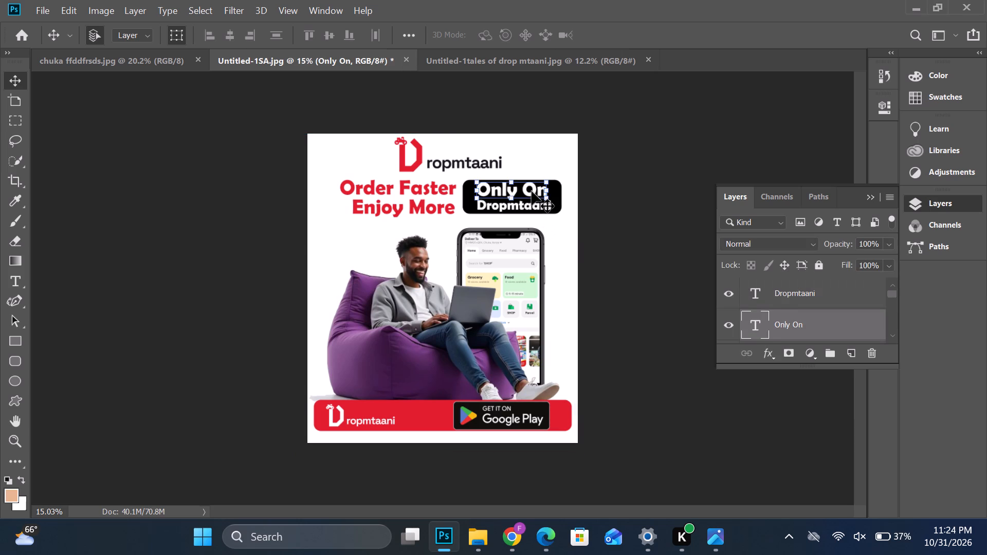
{"action": "key", "text": "BackSpace"}
Move the white "Dropmtaani" text out of the black box to just below it.
{"action": "left_click", "coordinate": [537, 206]}
{"action": "left_click_drag", "start_coordinate": [537, 206], "coordinate": [538, 212]}
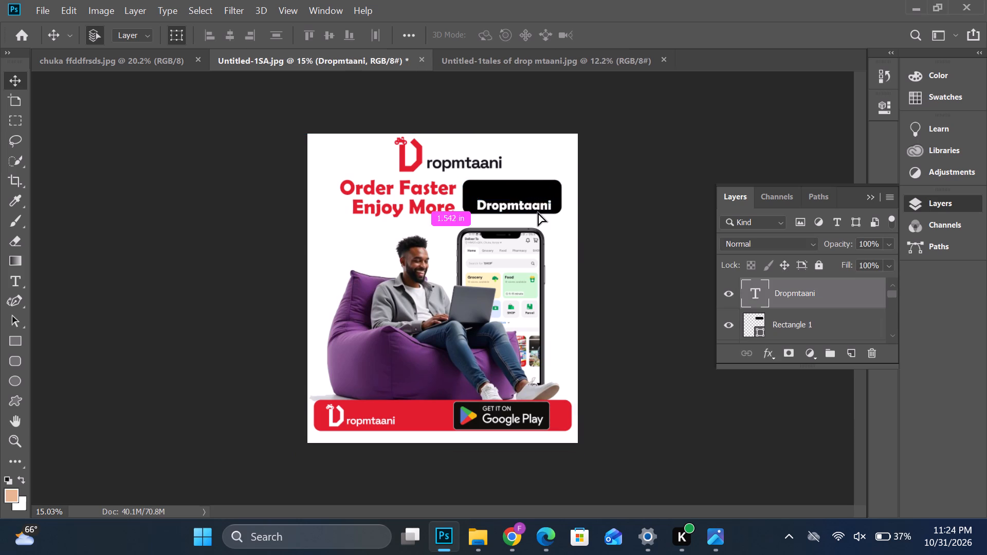
{"action": "left_click_drag", "start_coordinate": [538, 212], "coordinate": [532, 224]}
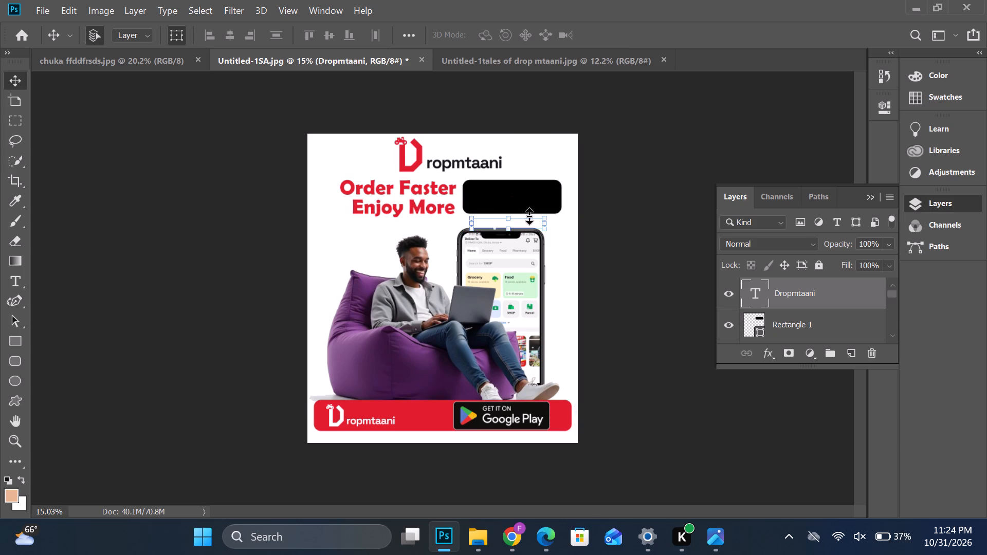
{"action": "left_click", "coordinate": [576, 201]}
Reshape the black box into a long thin bar starting under "Order Faster", about 224% of its width and 55% of its height.
{"action": "left_click", "coordinate": [557, 195]}
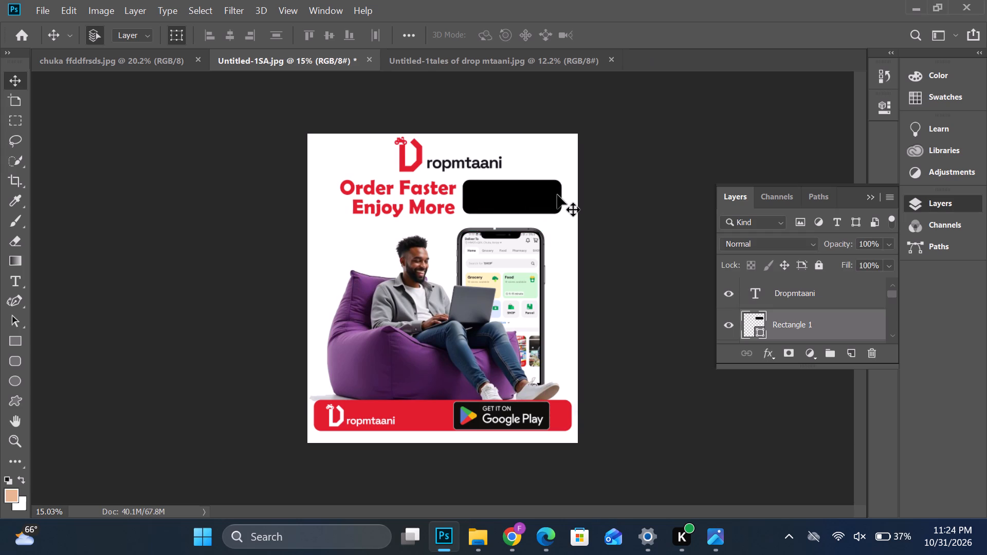
{"action": "left_click_drag", "start_coordinate": [508, 182], "coordinate": [511, 198]}
{"action": "left_click_drag", "start_coordinate": [464, 208], "coordinate": [336, 211]}
{"action": "left_click", "coordinate": [680, 38]}
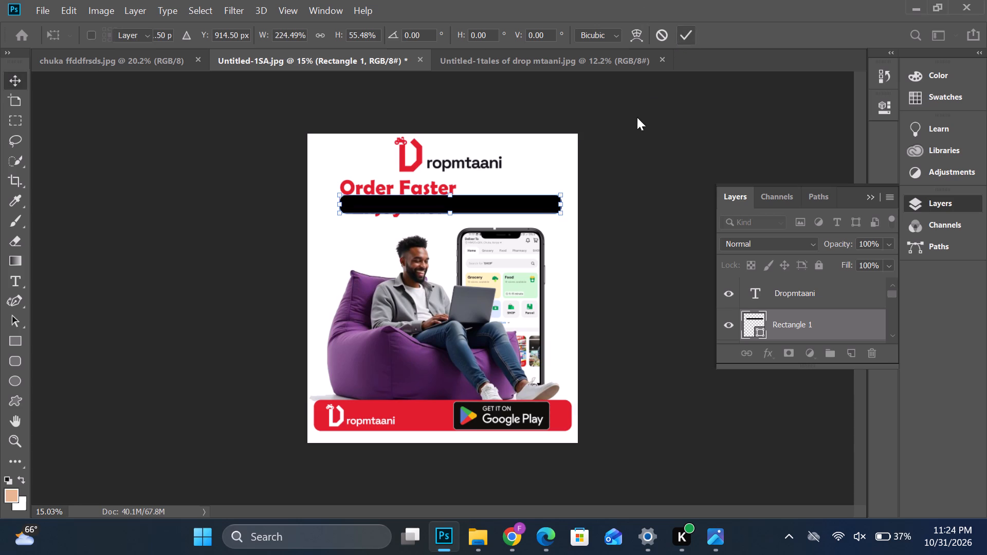
{"action": "left_click", "coordinate": [602, 235]}
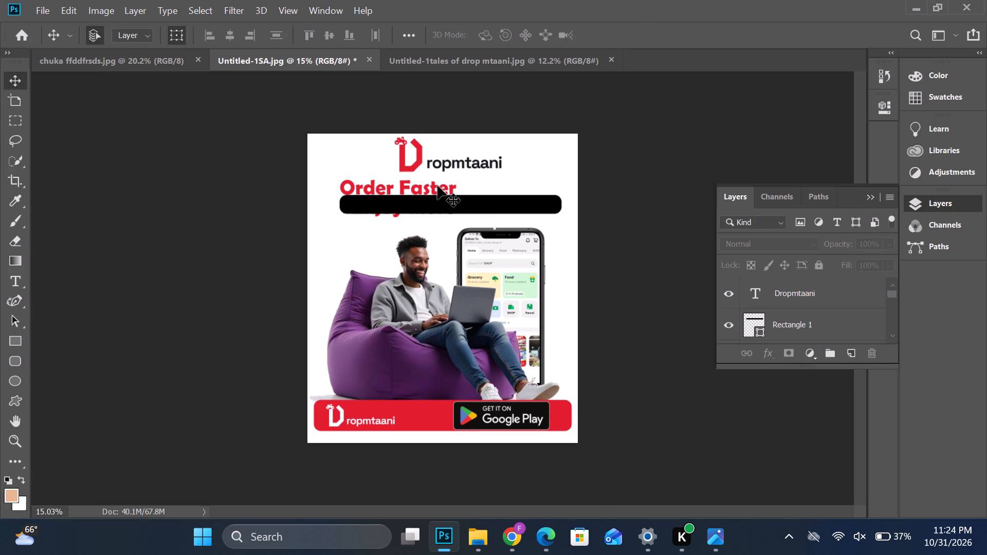
Raise "Order Faster" above the black bar and place "Enjoy More" beside it, level, to form a single-line headline.
{"action": "left_click_drag", "start_coordinate": [437, 188], "coordinate": [435, 182]}
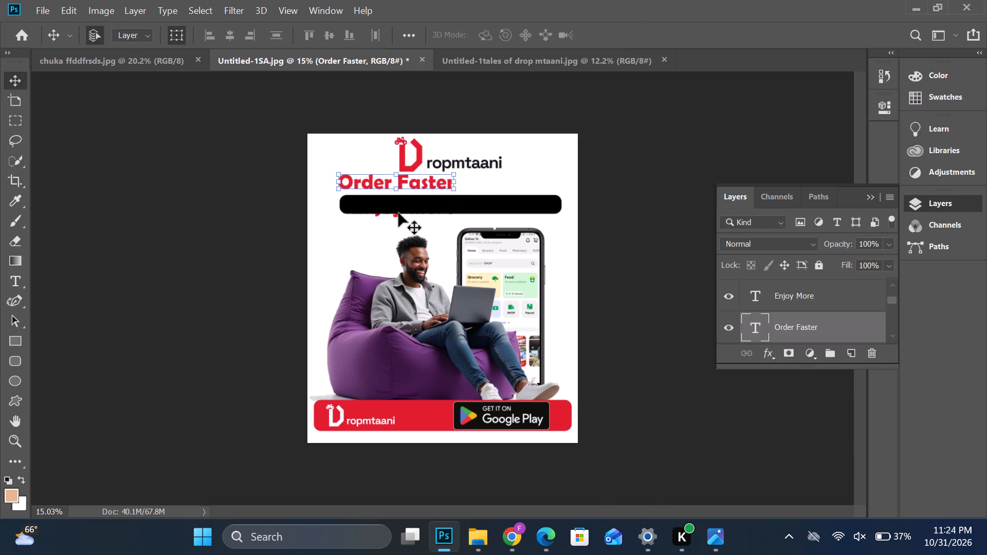
{"action": "double_click", "coordinate": [396, 216]}
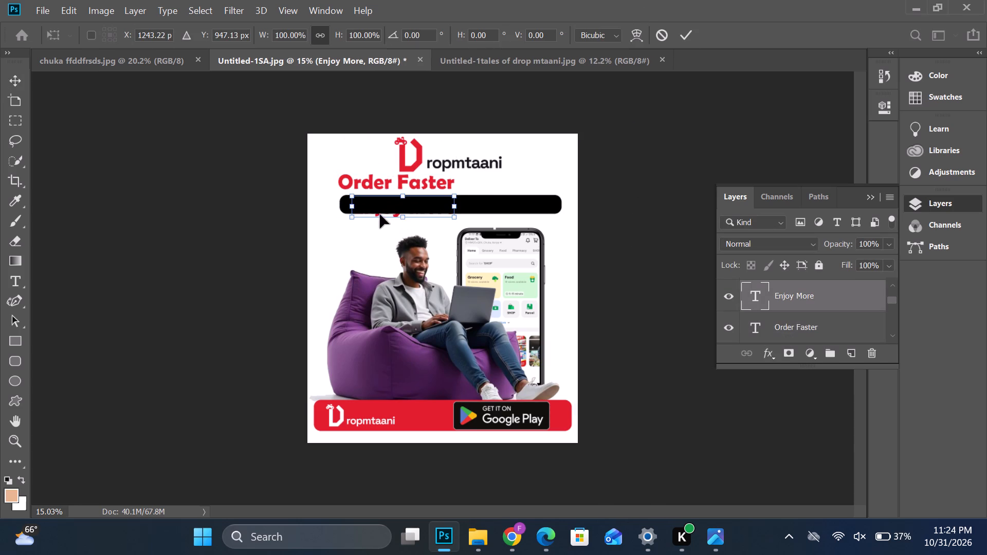
{"action": "left_click_drag", "start_coordinate": [383, 202], "coordinate": [506, 177]}
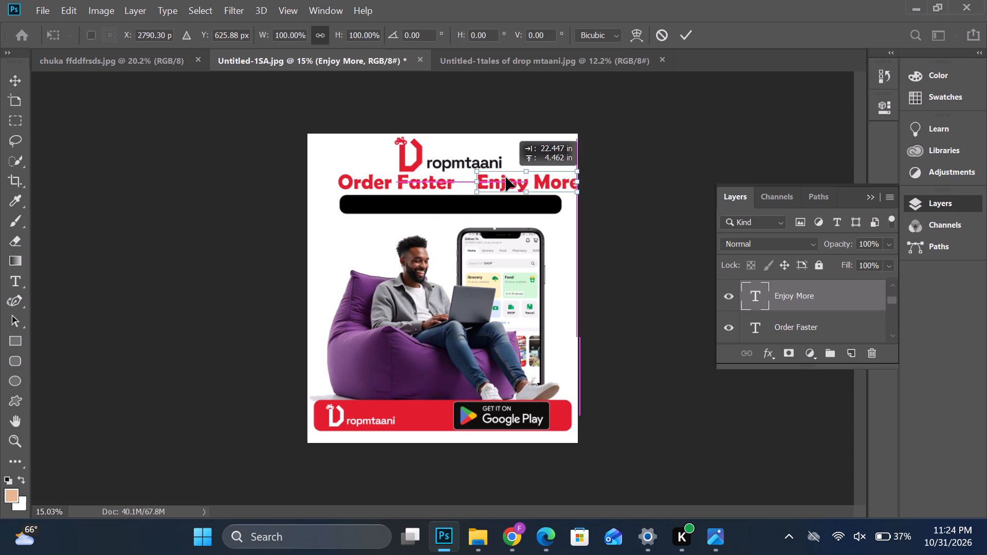
{"action": "left_click_drag", "start_coordinate": [506, 177], "coordinate": [492, 179]}
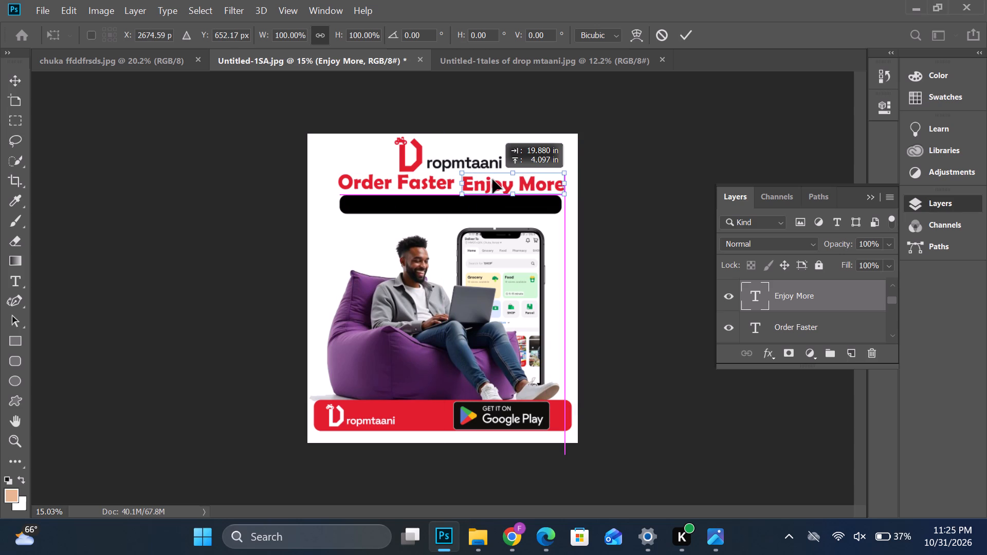
{"action": "left_click_drag", "start_coordinate": [492, 179], "coordinate": [490, 179]}
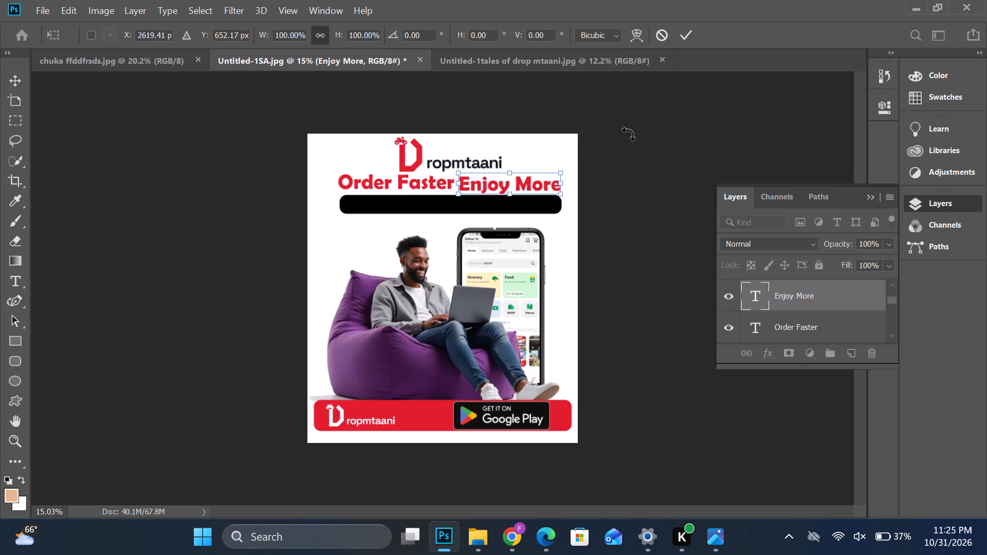
{"action": "left_click", "coordinate": [684, 34]}
{"action": "left_click", "coordinate": [566, 272]}
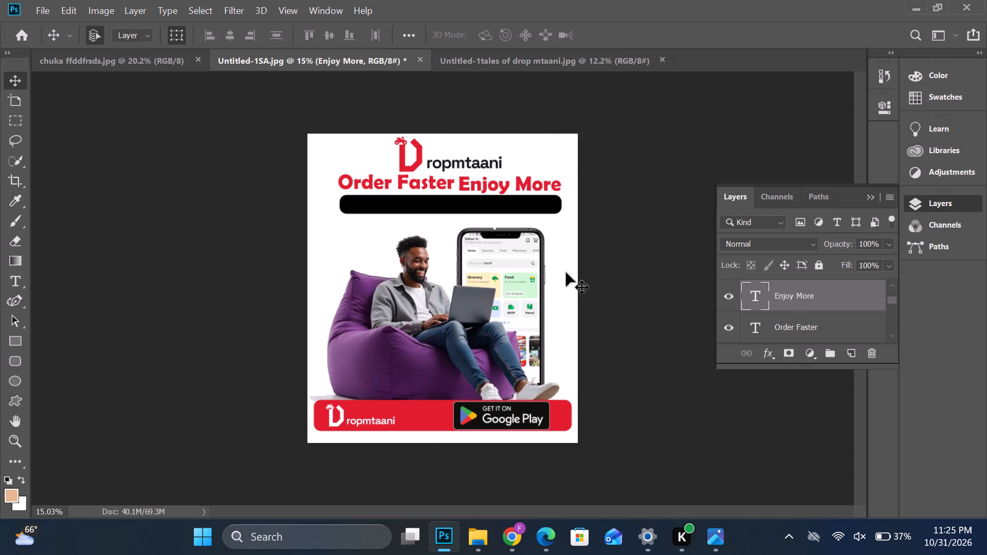
{"action": "left_click", "coordinate": [434, 184]}
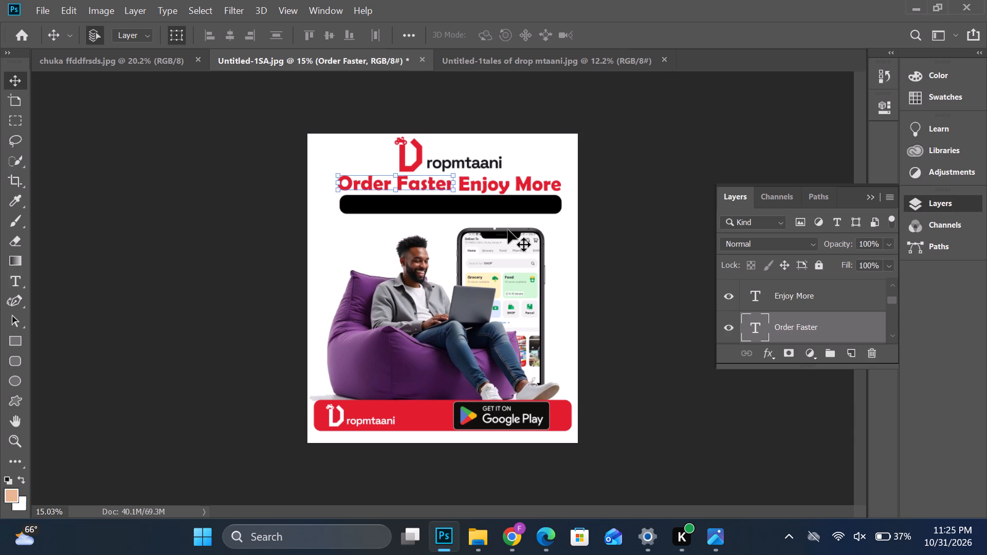
Move the white "Dropmtaani" text up onto the right half of the black bar.
{"action": "left_click_drag", "start_coordinate": [505, 226], "coordinate": [487, 209]}
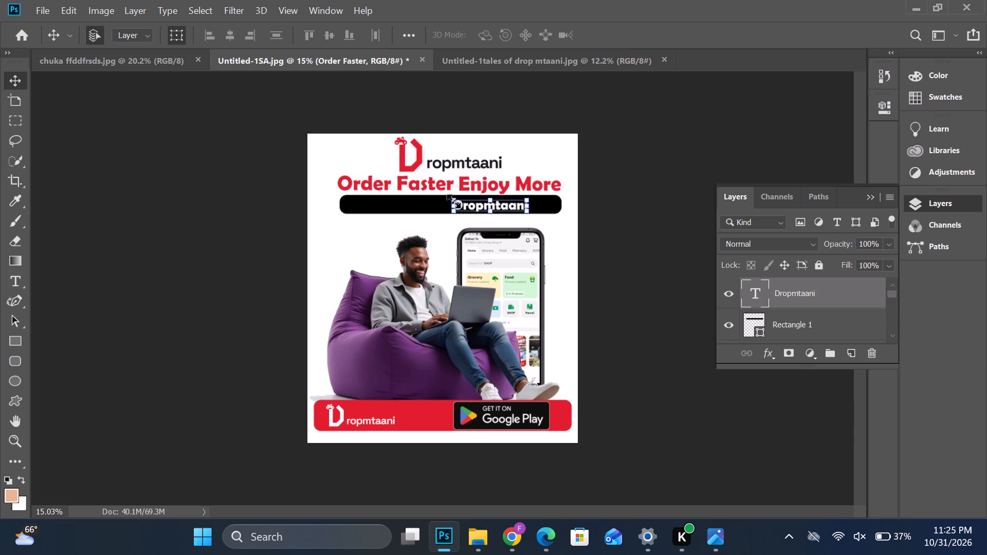
Extend the white "Dropmtaani" text on the black bar so it reads "Only On Dropmtaani".
{"action": "left_click", "coordinate": [16, 281]}
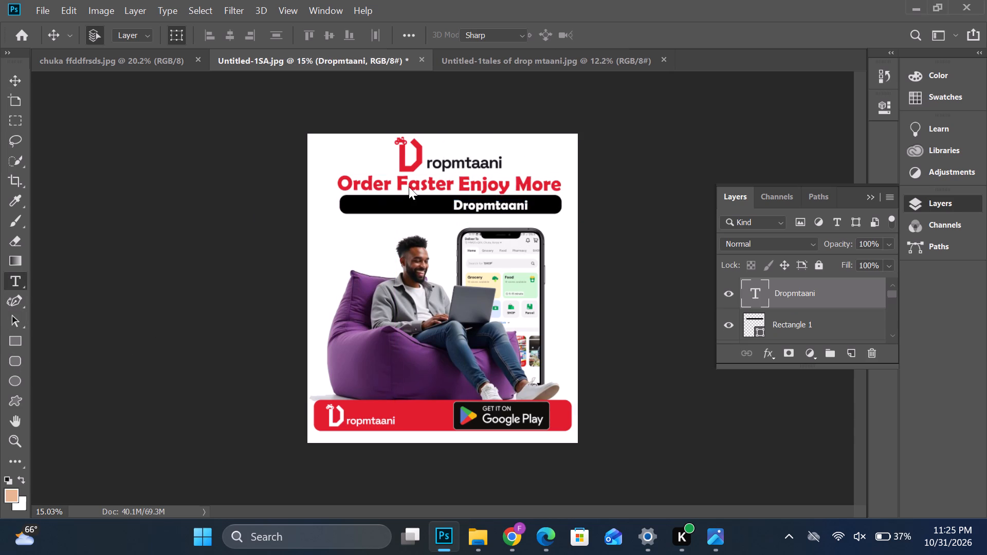
{"action": "left_click", "coordinate": [454, 207]}
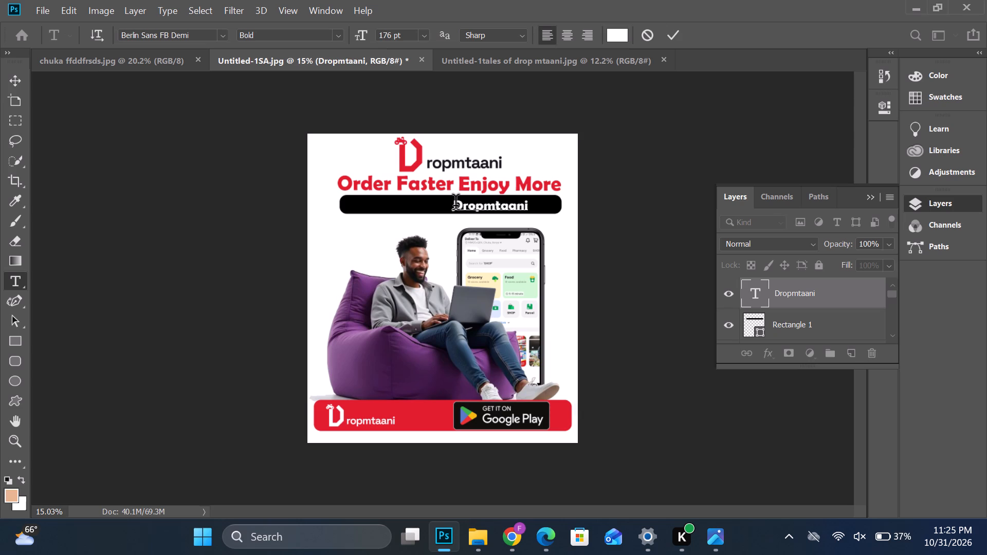
{"action": "key", "text": "o"}
{"action": "key", "text": "BackSpace"}
{"action": "key", "text": "o"}
{"action": "key", "text": "n"}
{"action": "type", "text": "ly"}
{"action": "key", "text": "space"}
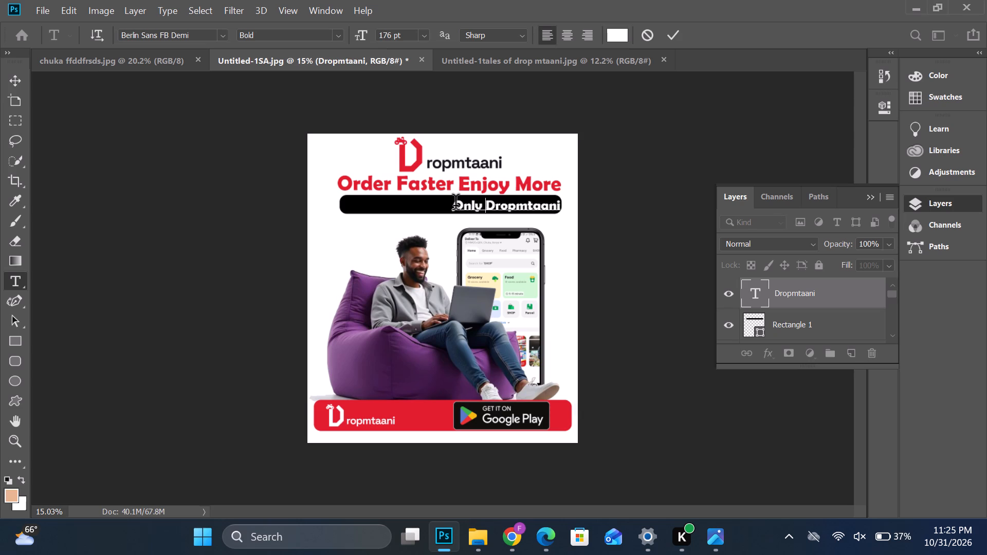
{"action": "key", "text": "o"}
{"action": "type", "text": "n"}
{"action": "key", "text": "space"}
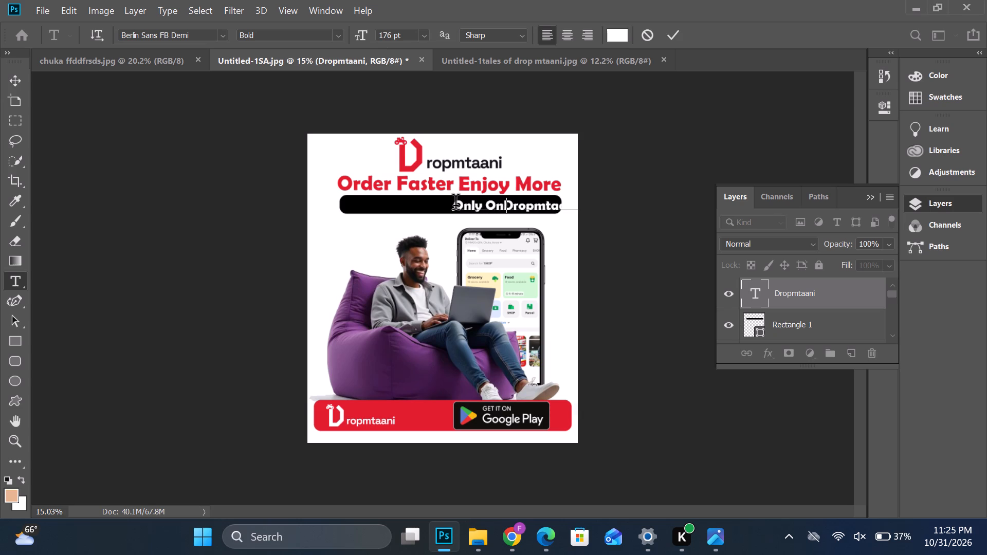
{"action": "left_click", "coordinate": [13, 85]}
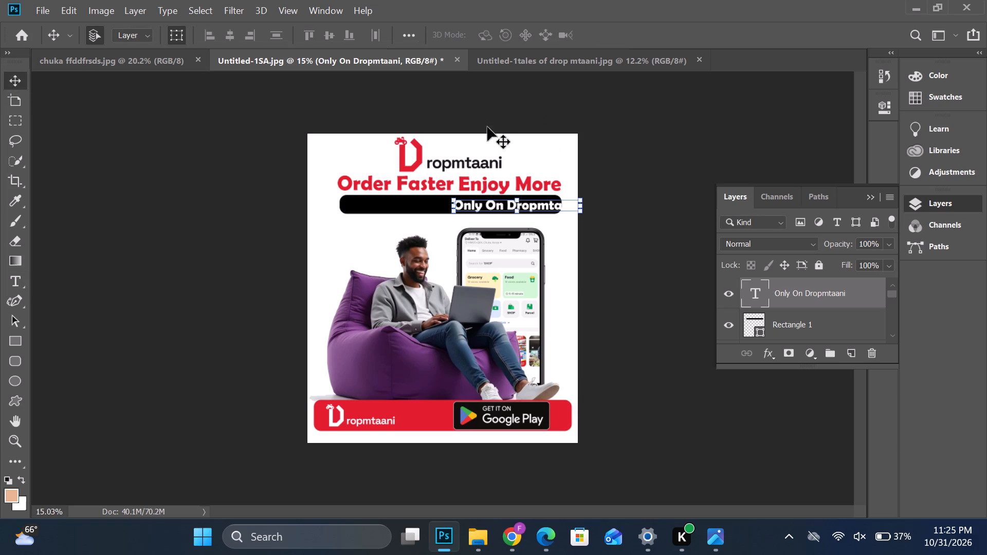
Move the "Only On Dropmtaani" text back inside the black bar and enlarge it proportionally to about 144% so it nearly fills the bar.
{"action": "left_click", "coordinate": [503, 143]}
{"action": "left_click_drag", "start_coordinate": [510, 207], "coordinate": [452, 209]}
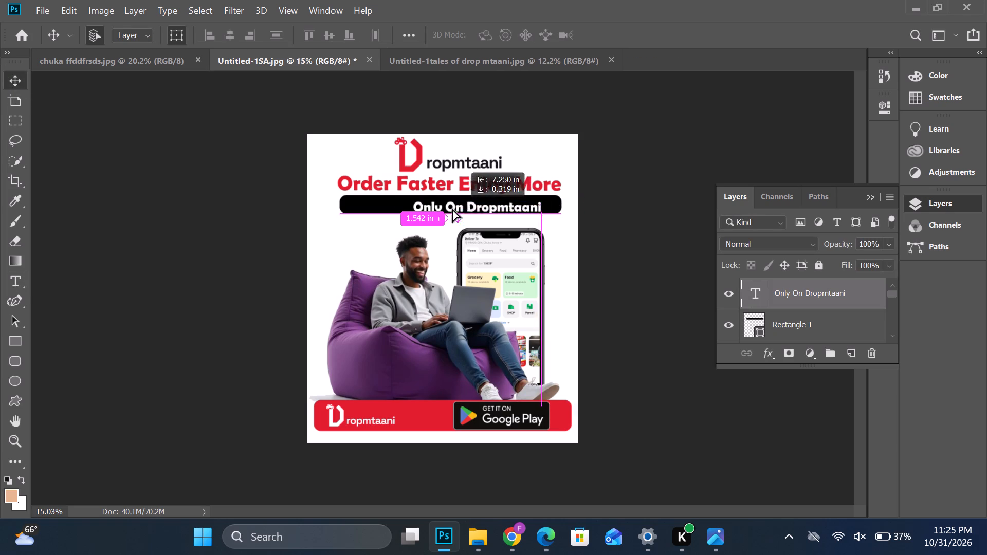
{"action": "left_click_drag", "start_coordinate": [452, 209], "coordinate": [442, 208]}
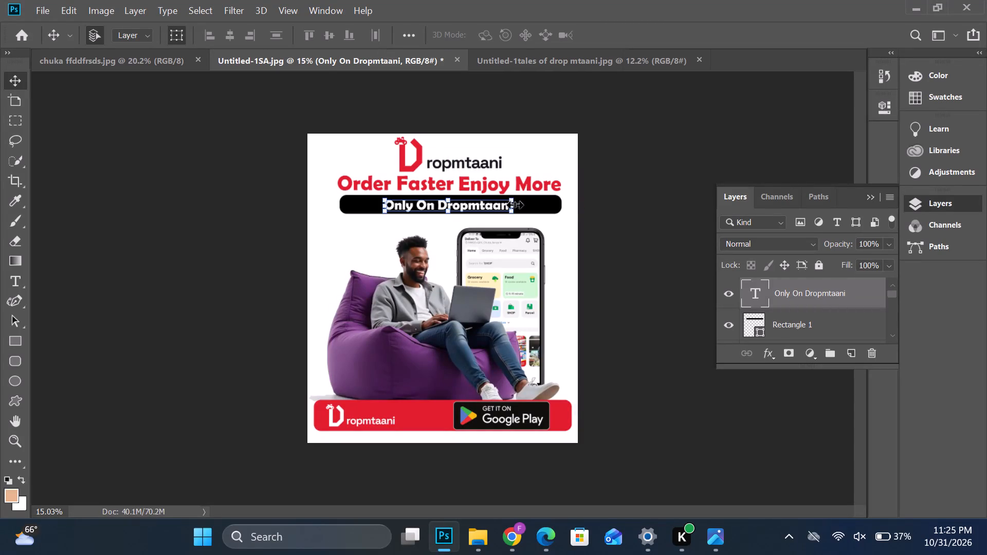
{"action": "left_click_drag", "start_coordinate": [513, 205], "coordinate": [544, 201]}
{"action": "left_click_drag", "start_coordinate": [388, 207], "coordinate": [371, 206]}
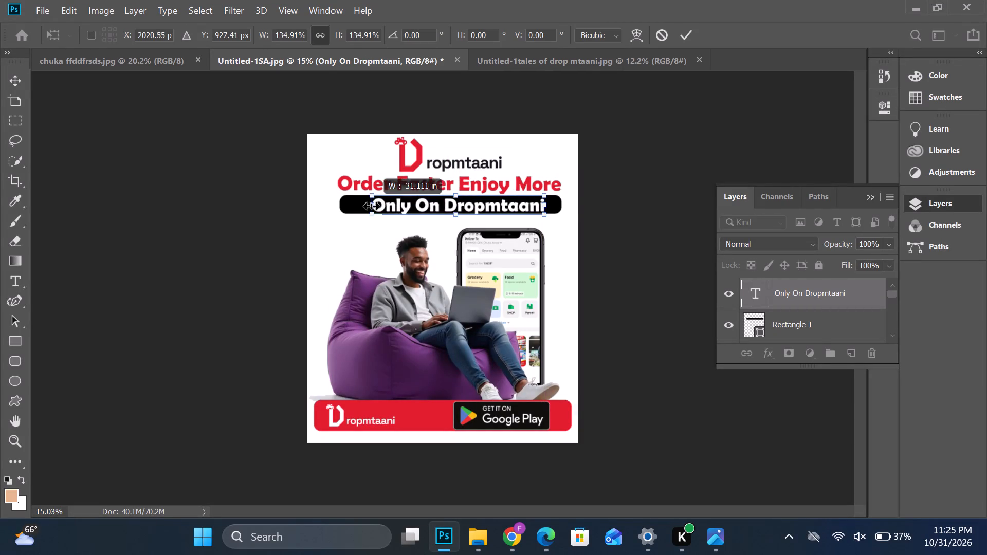
{"action": "left_click_drag", "start_coordinate": [371, 206], "coordinate": [366, 203]}
{"action": "left_click", "coordinate": [687, 36]}
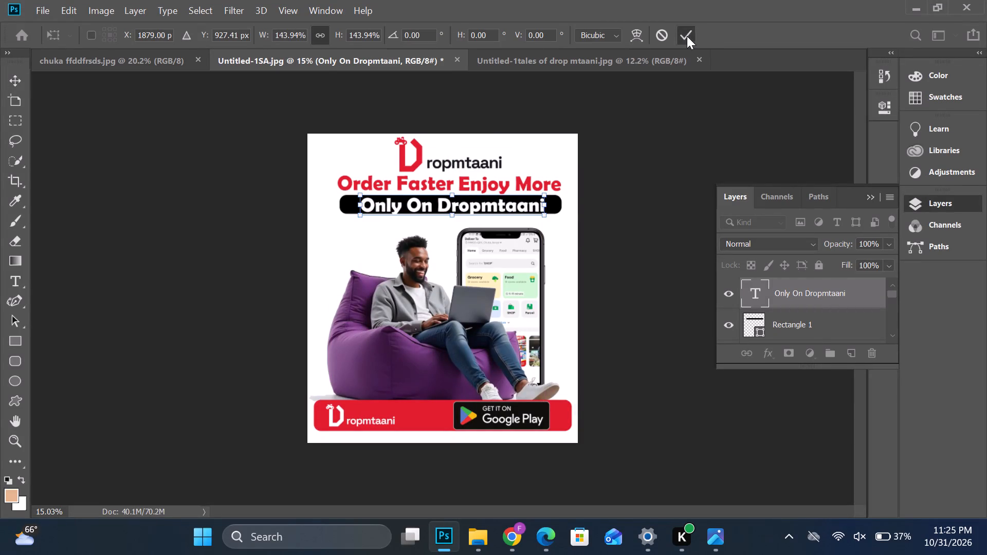
{"action": "left_click", "coordinate": [565, 231]}
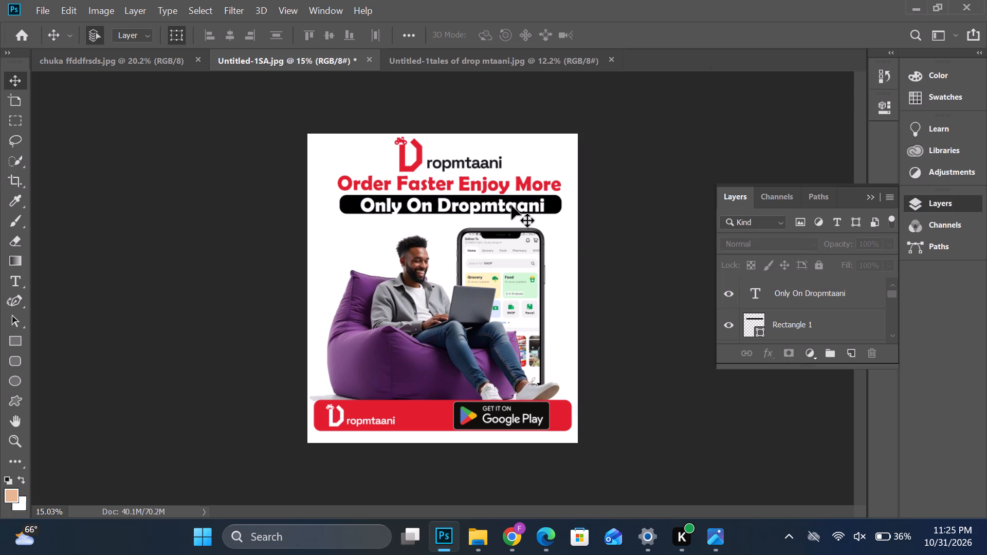
Nudge the "Only On Dropmtaani" text up slightly within the black bar.
{"action": "left_click", "coordinate": [512, 205]}
{"action": "key", "text": "Up"}
{"action": "key", "text": "Up"}
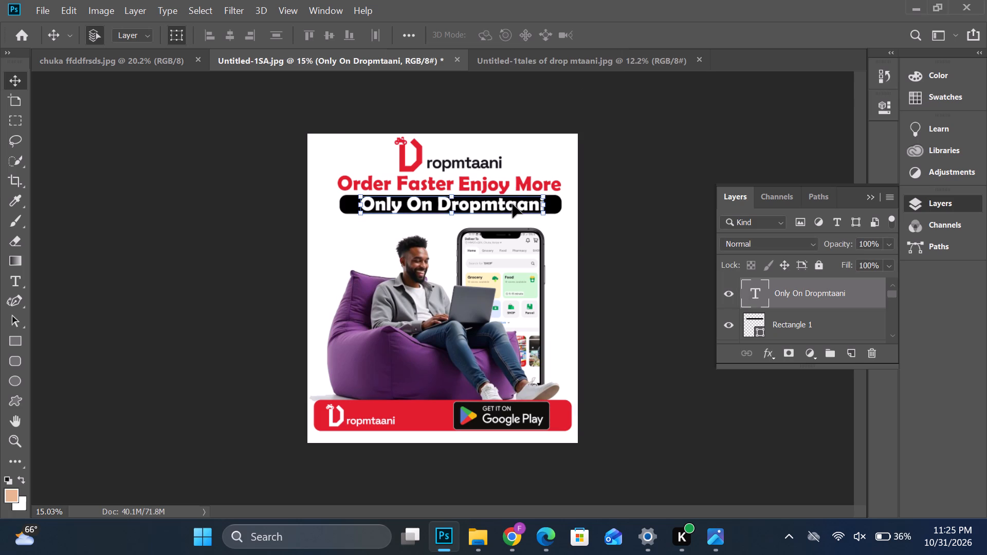
{"action": "key", "text": "Up"}
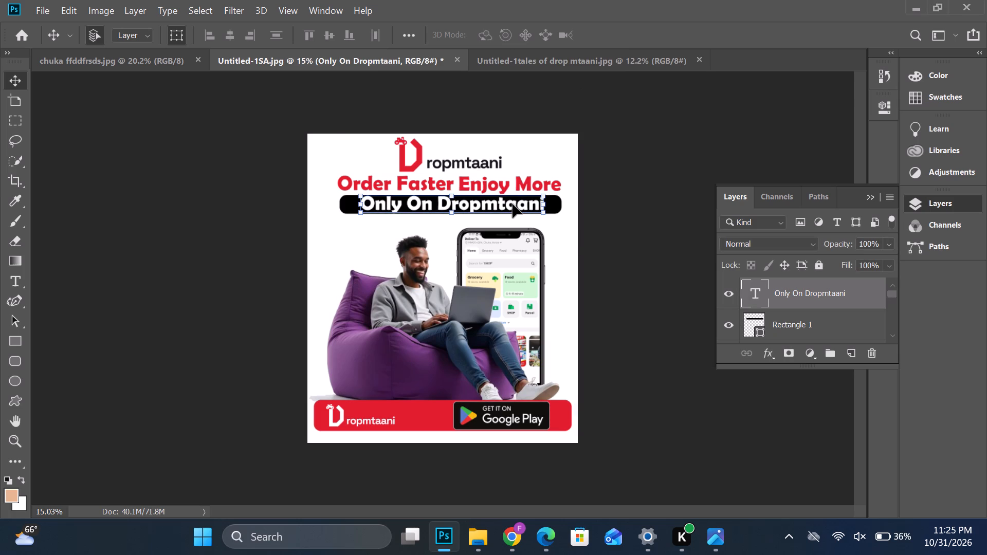
{"action": "left_click", "coordinate": [559, 243]}
Narrow the black bar from both ends to about 93% of its width, keeping its height.
{"action": "left_click", "coordinate": [559, 207]}
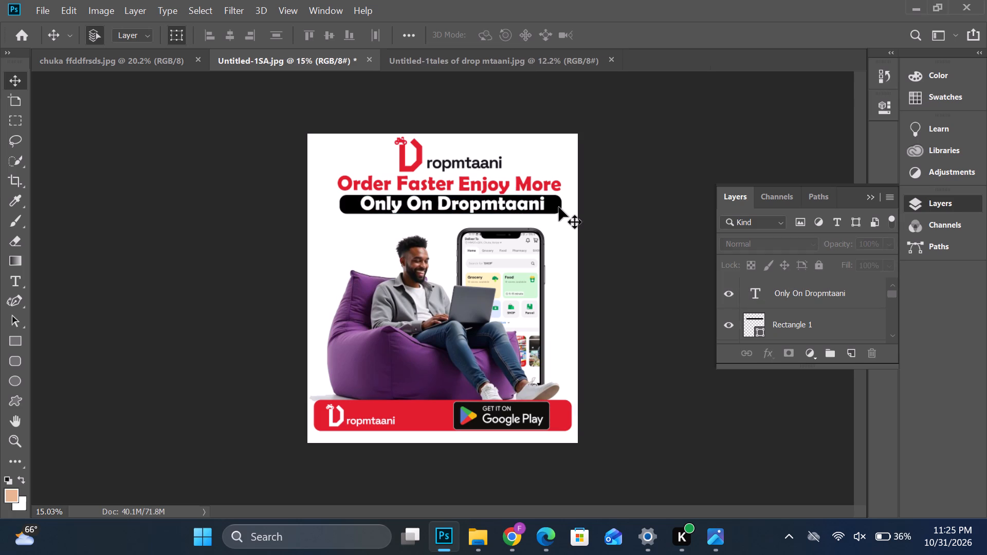
{"action": "left_click_drag", "start_coordinate": [559, 205], "coordinate": [551, 205]}
{"action": "left_click_drag", "start_coordinate": [342, 207], "coordinate": [350, 207]}
{"action": "left_click", "coordinate": [683, 29]}
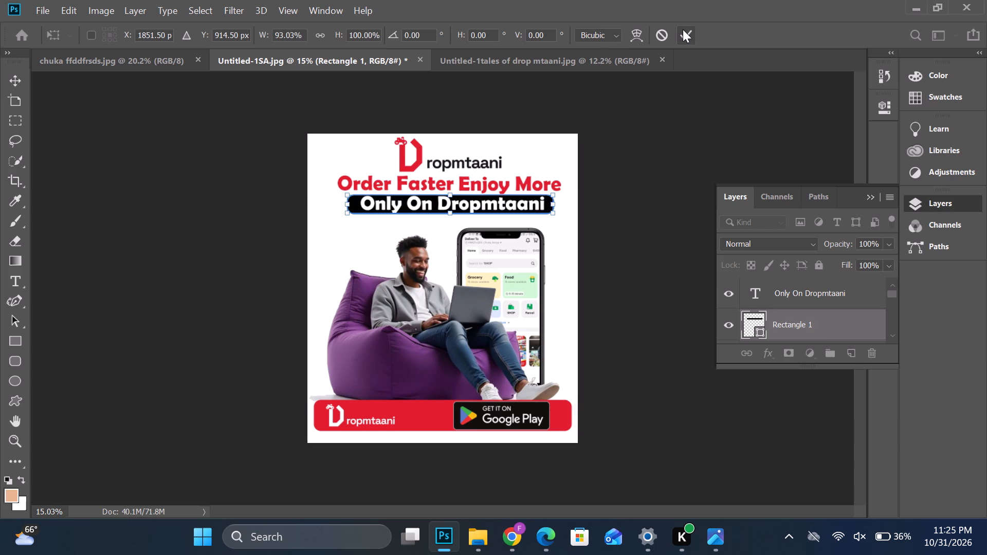
{"action": "left_click", "coordinate": [559, 149]}
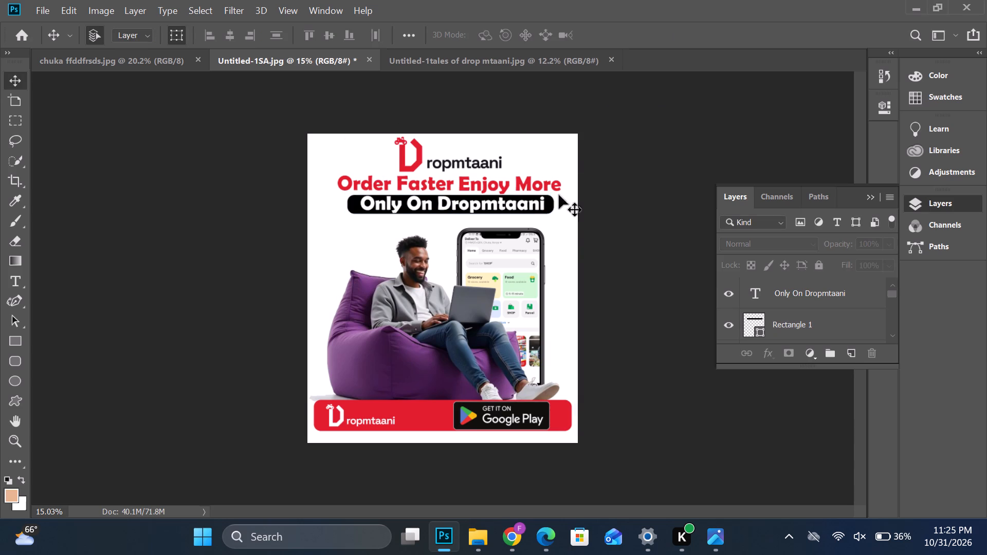
Merge all layers, from the "Only On Dropmtaani" text down to the Background, into a single layer.
{"action": "scroll", "coordinate": [545, 228], "scroll_direction": "up", "scroll_amount": 2}
{"action": "scroll", "coordinate": [545, 228], "scroll_direction": "down", "scroll_amount": 2}
{"action": "scroll", "coordinate": [782, 317], "scroll_direction": "down", "scroll_amount": 18}
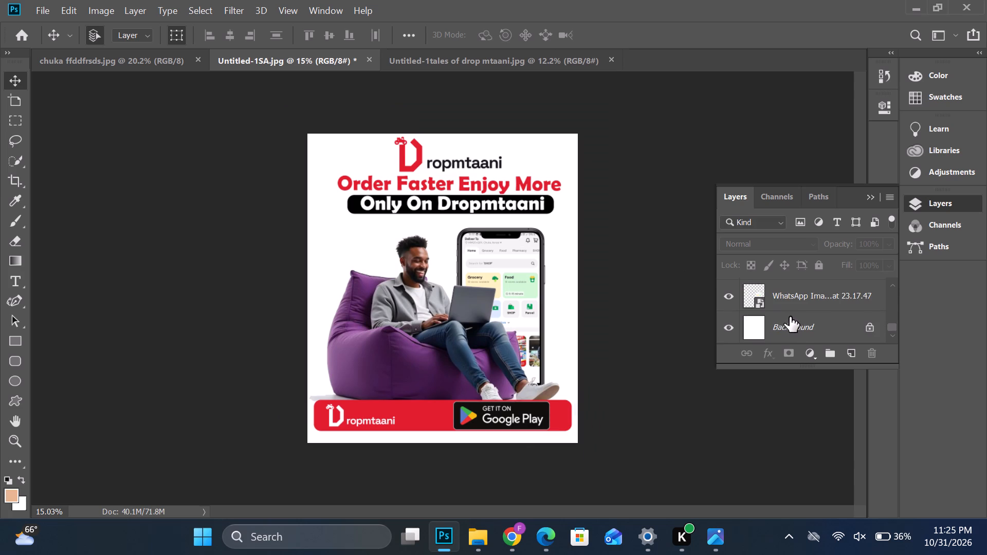
{"action": "left_click", "coordinate": [798, 331]}
{"action": "scroll", "coordinate": [793, 328], "scroll_direction": "up", "scroll_amount": 10, "text": "shift"}
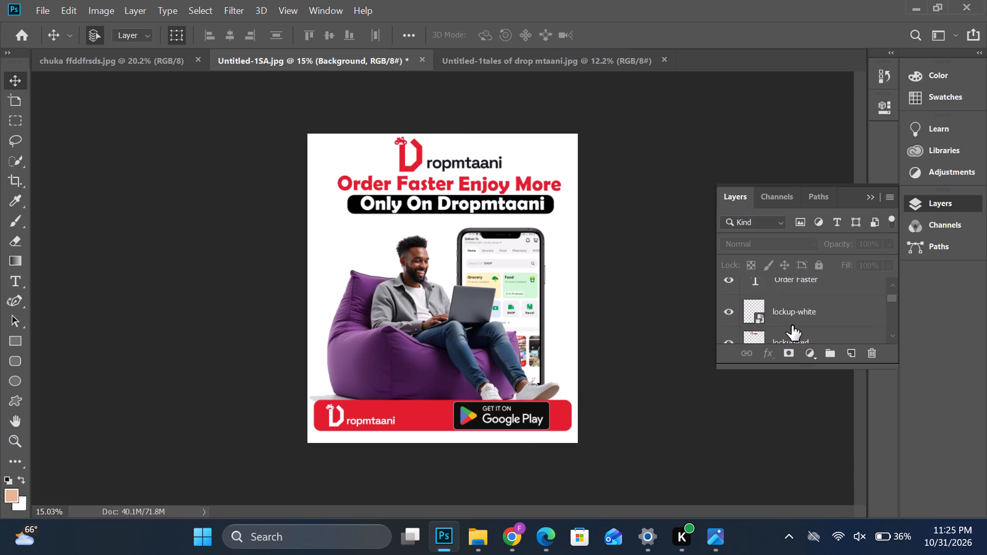
{"action": "scroll", "coordinate": [792, 325], "scroll_direction": "up", "scroll_amount": 10, "text": "shift"}
{"action": "left_click", "coordinate": [799, 287], "text": "shift"}
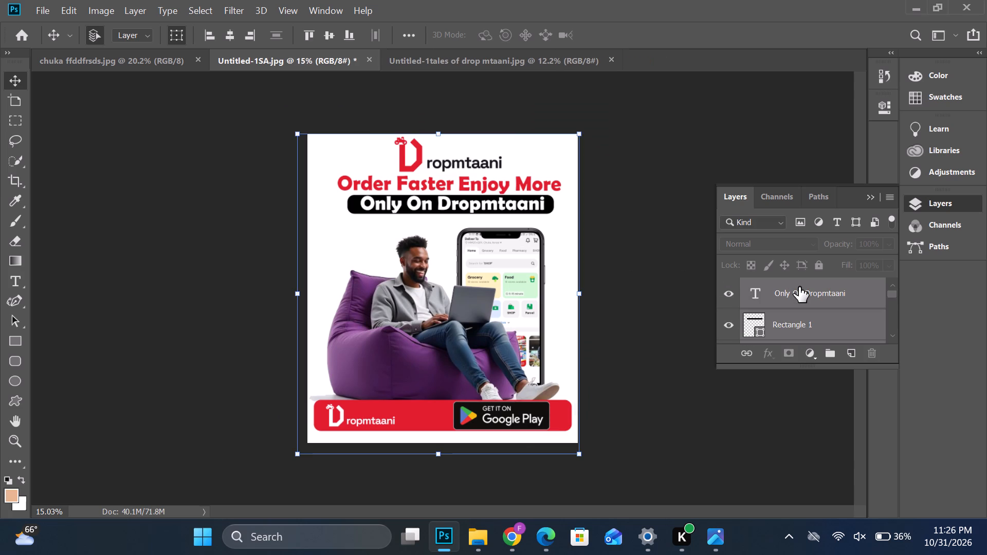
{"action": "key", "text": "ctrl+e"}
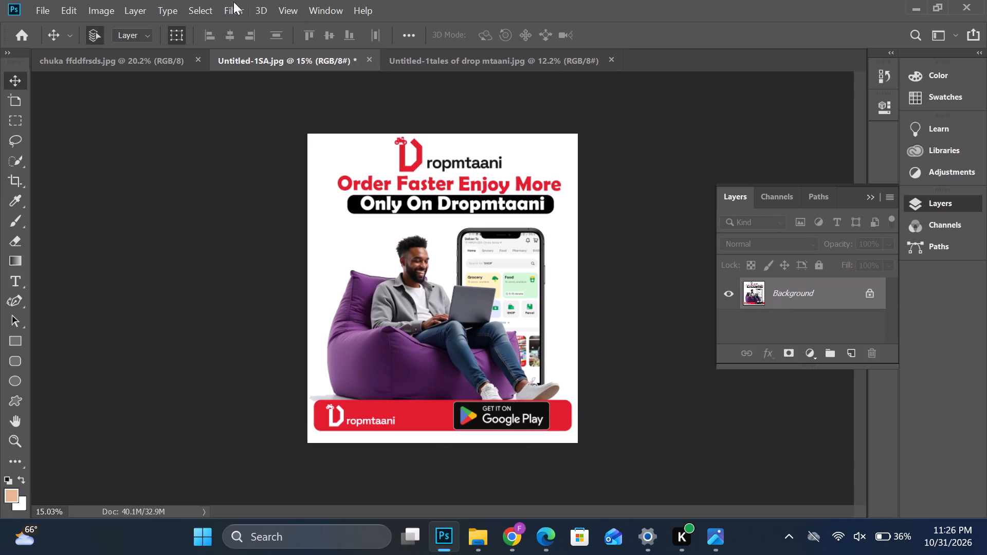
Open the Camera Raw filter on the merged poster and set Clarity to +12.
{"action": "left_click", "coordinate": [240, 5]}
{"action": "left_click", "coordinate": [285, 98]}
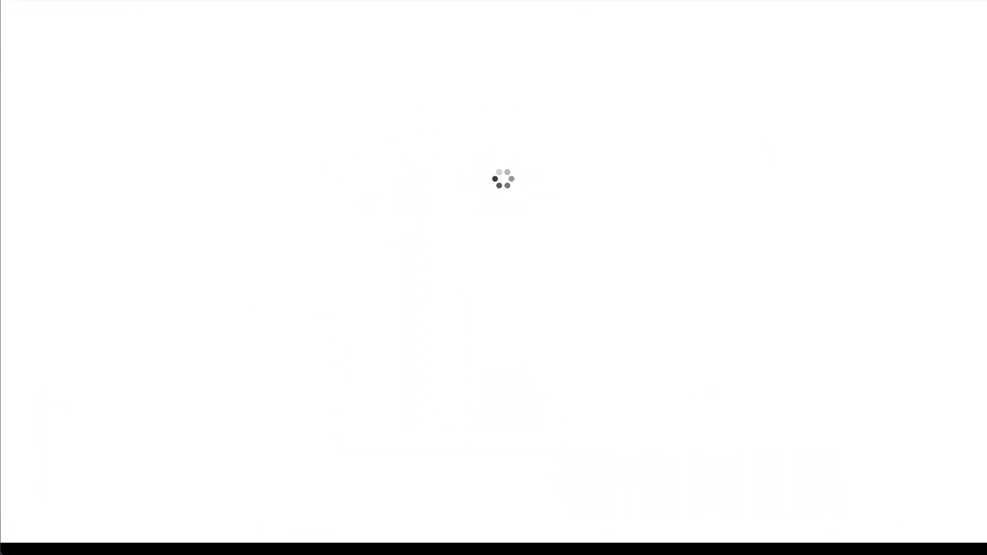
{"action": "scroll", "coordinate": [895, 388], "scroll_direction": "down", "scroll_amount": 9}
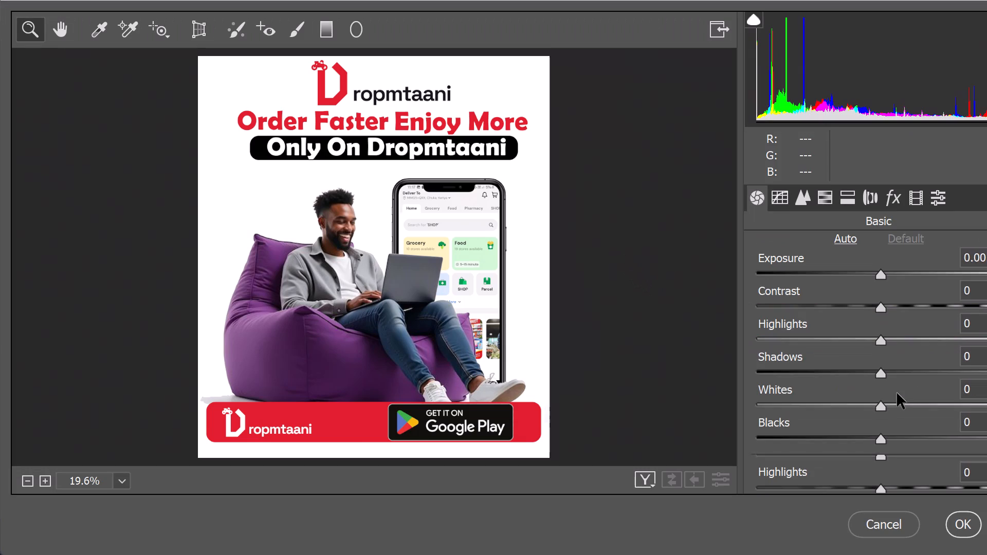
{"action": "scroll", "coordinate": [890, 394], "scroll_direction": "down", "scroll_amount": 2}
{"action": "scroll", "coordinate": [890, 394], "scroll_direction": "up", "scroll_amount": 3}
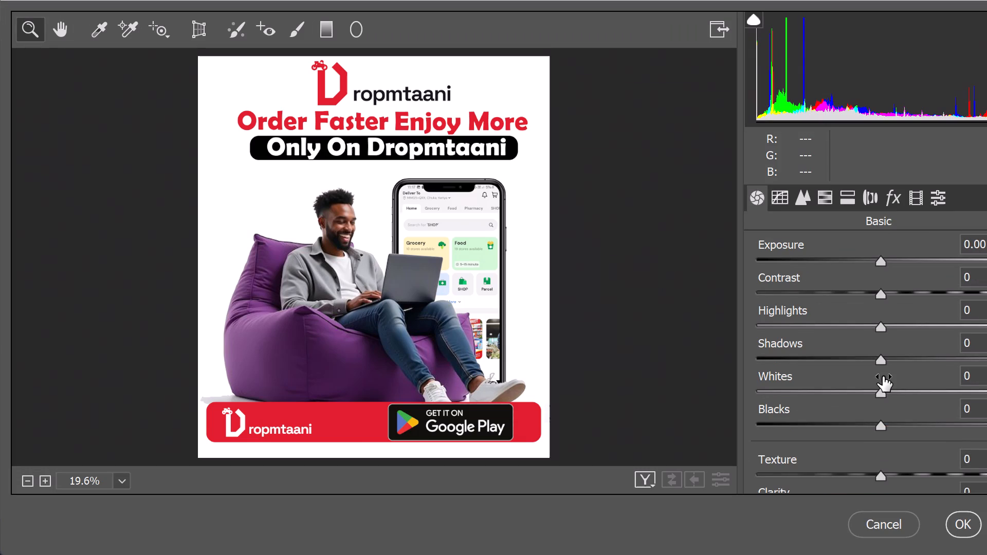
{"action": "scroll", "coordinate": [883, 376], "scroll_direction": "down", "scroll_amount": 3}
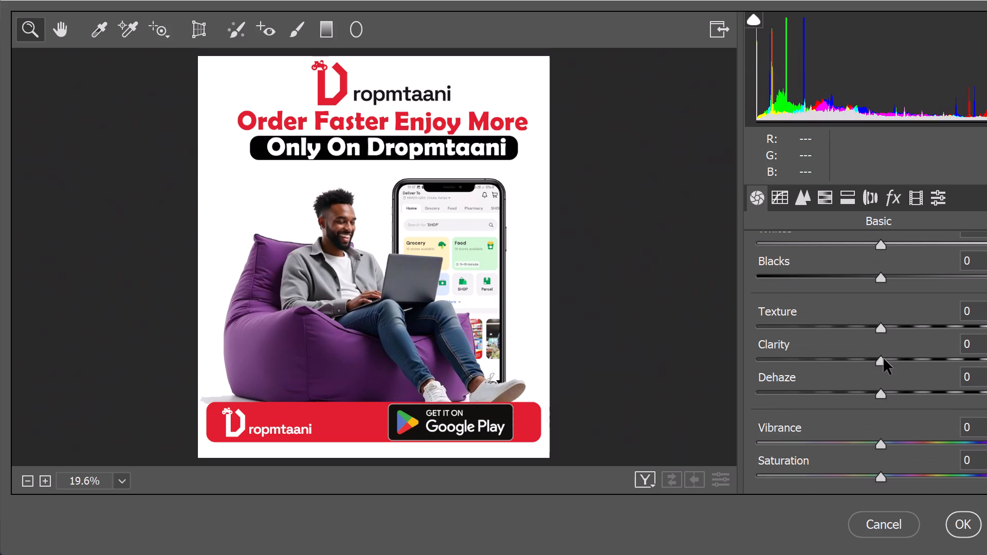
{"action": "left_click_drag", "start_coordinate": [884, 359], "coordinate": [916, 360]}
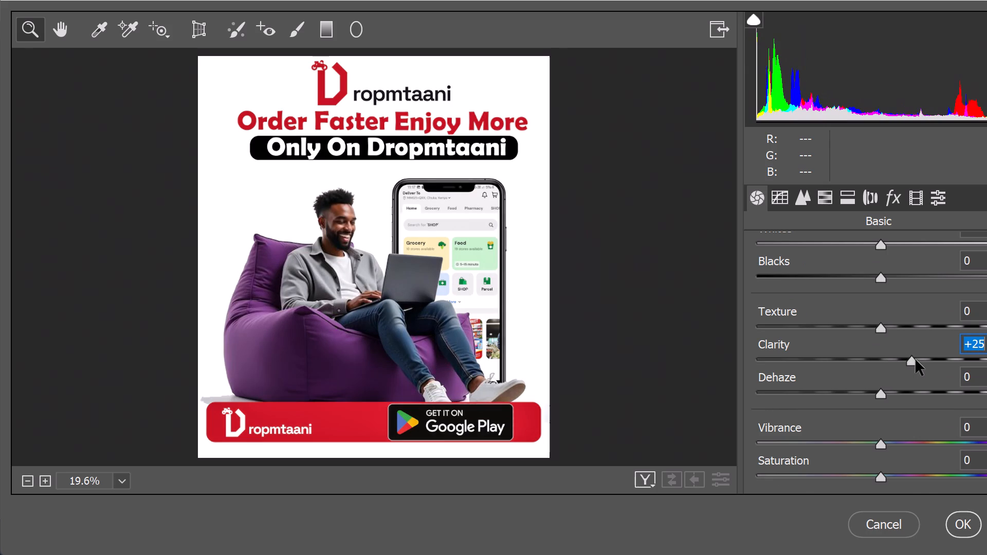
{"action": "left_click_drag", "start_coordinate": [916, 360], "coordinate": [917, 360]}
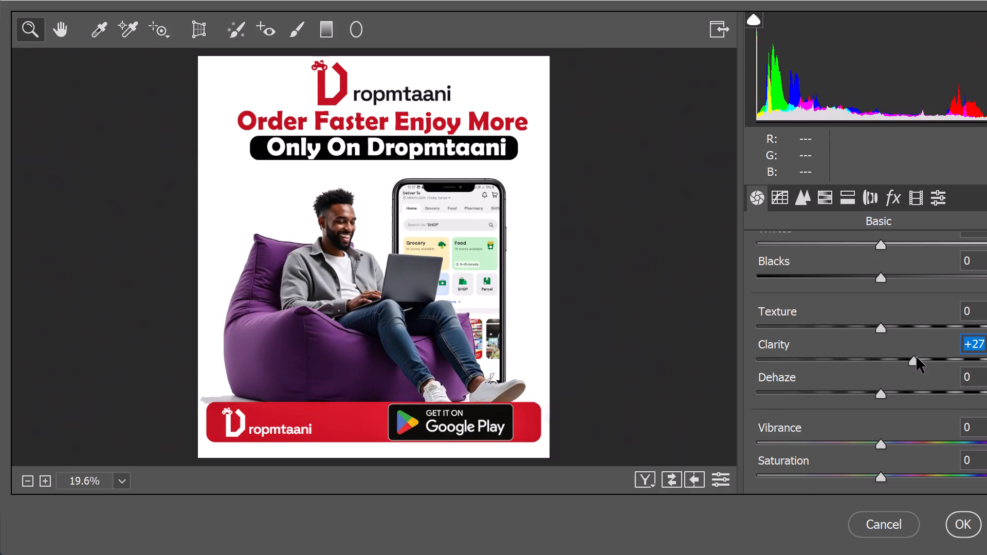
{"action": "left_click_drag", "start_coordinate": [917, 359], "coordinate": [894, 362]}
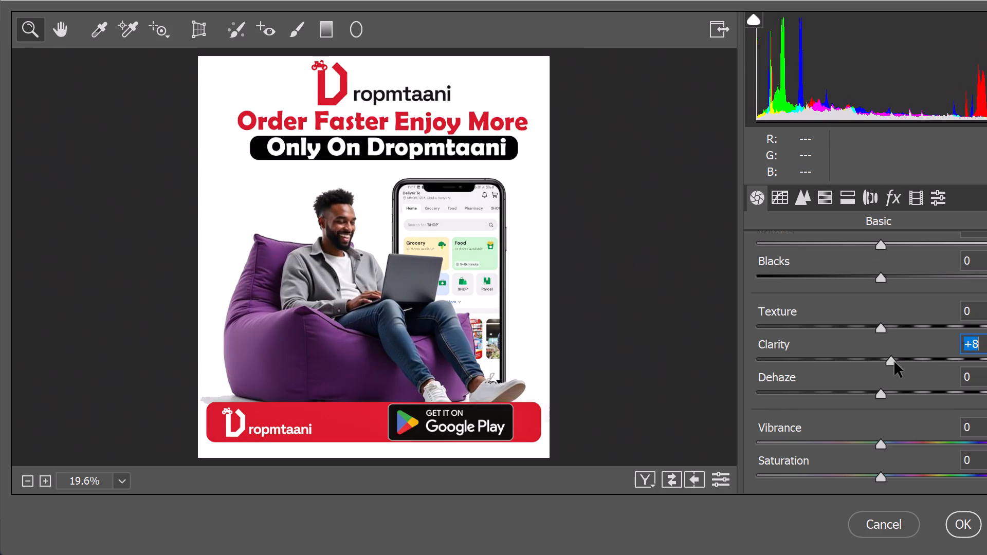
{"action": "left_click_drag", "start_coordinate": [894, 362], "coordinate": [898, 362]}
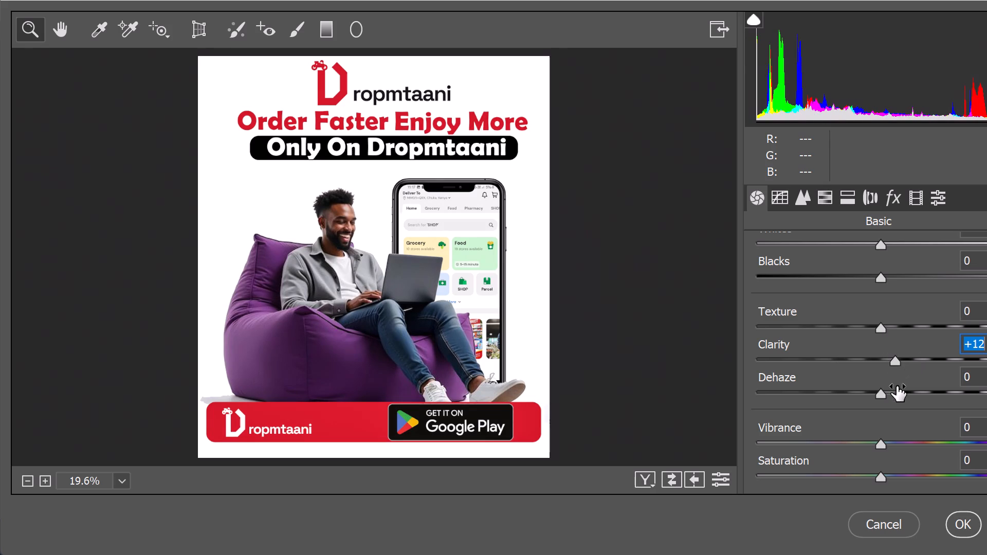
Set Dehaze to +19 and Saturation to +6 with a moderate Vibrance boost below +18, and apply the Camera Raw filter.
{"action": "left_click_drag", "start_coordinate": [888, 391], "coordinate": [905, 391]}
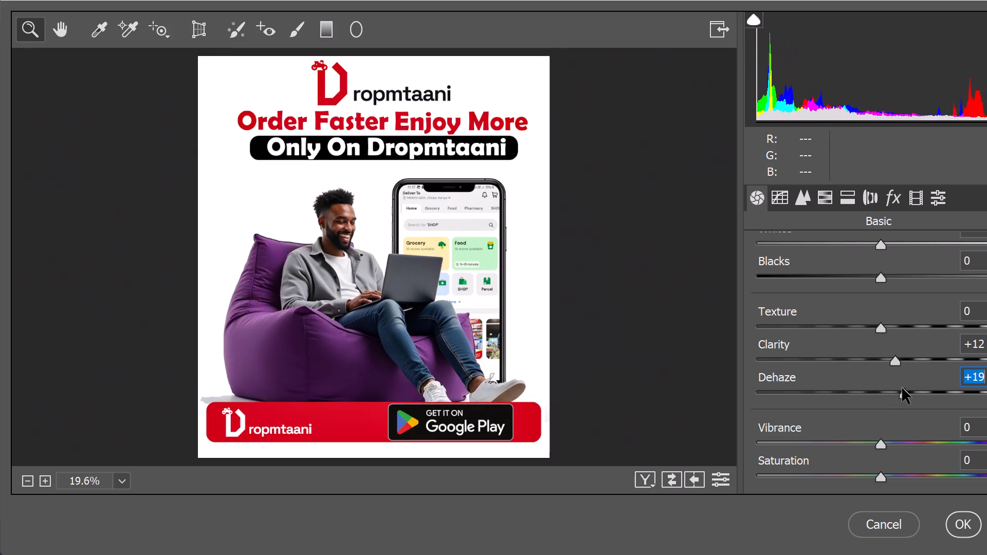
{"action": "scroll", "coordinate": [902, 388], "scroll_direction": "down", "scroll_amount": 2}
{"action": "left_click_drag", "start_coordinate": [888, 443], "coordinate": [904, 440]}
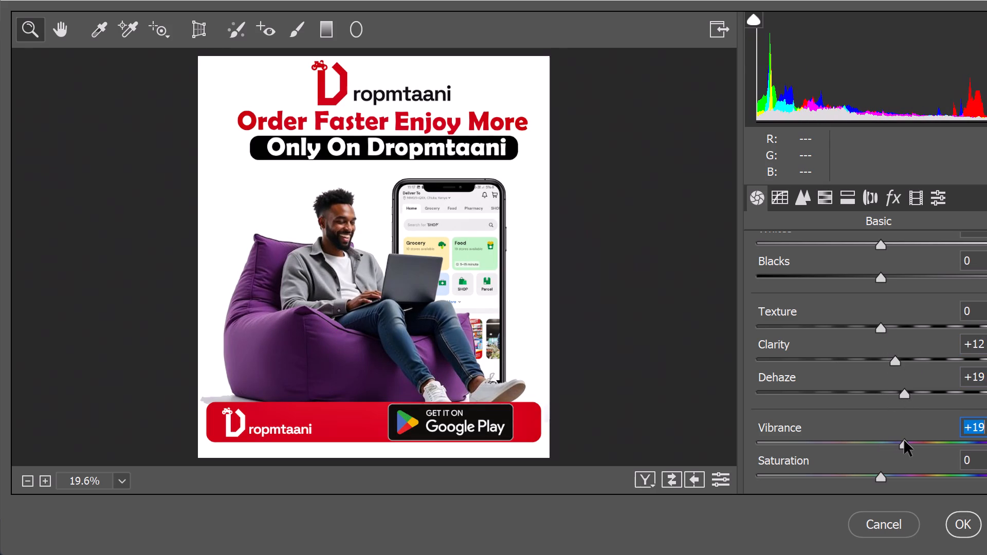
{"action": "left_click_drag", "start_coordinate": [904, 440], "coordinate": [903, 440]}
{"action": "left_click_drag", "start_coordinate": [886, 475], "coordinate": [906, 473]}
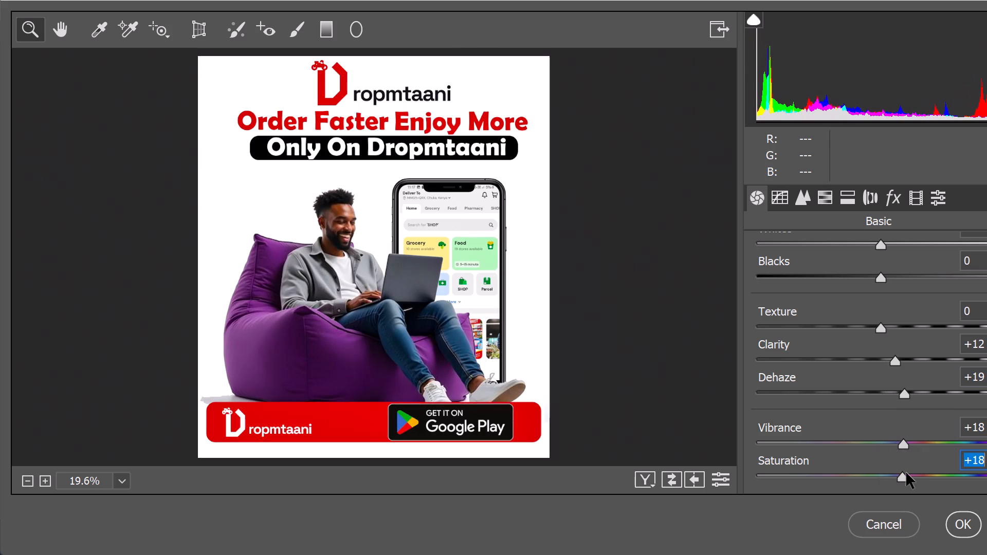
{"action": "left_click_drag", "start_coordinate": [903, 470], "coordinate": [889, 472]}
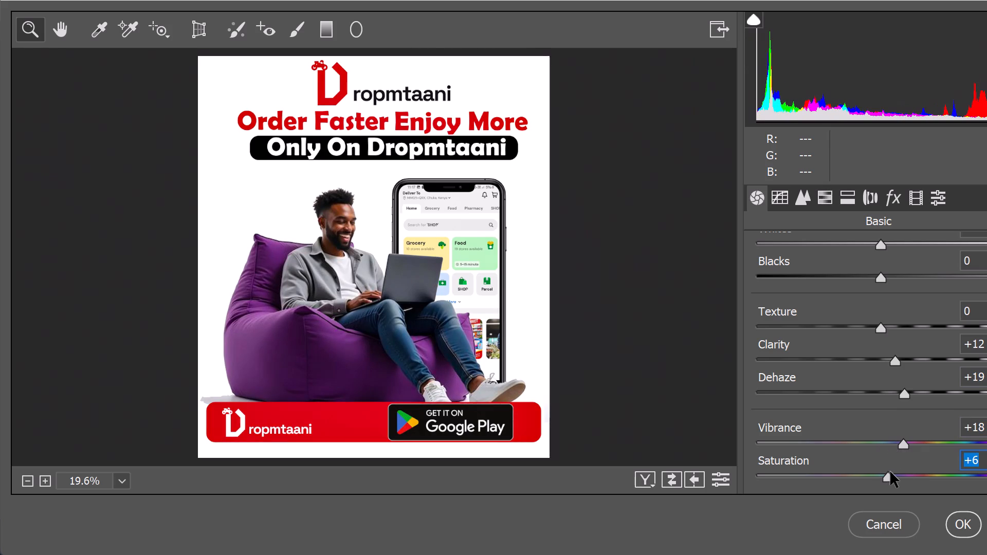
{"action": "left_click_drag", "start_coordinate": [904, 443], "coordinate": [895, 445]}
{"action": "left_click", "coordinate": [966, 521]}
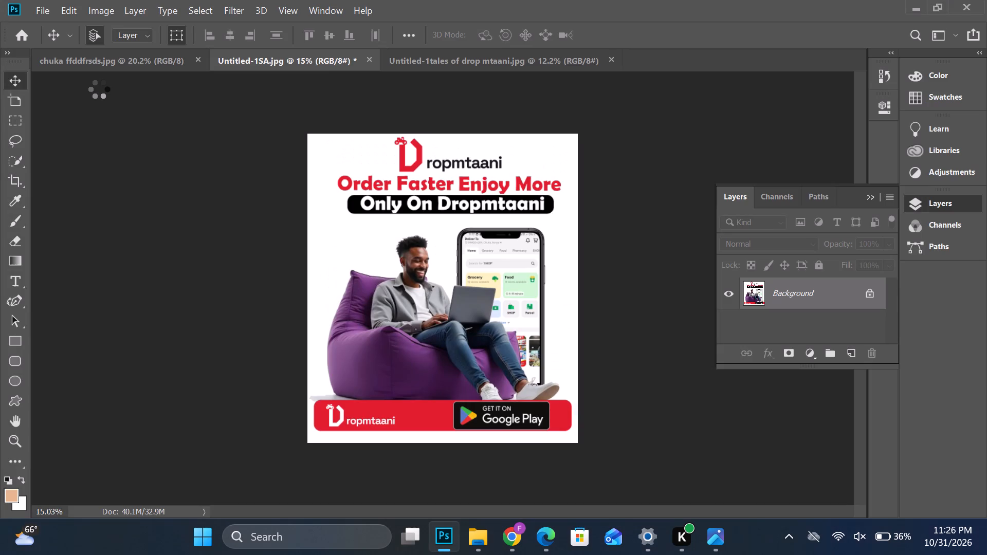
Save the poster as a JPEG named "Untitled-1SAsds" in the Downloads folder.
{"action": "left_click", "coordinate": [37, 5]}
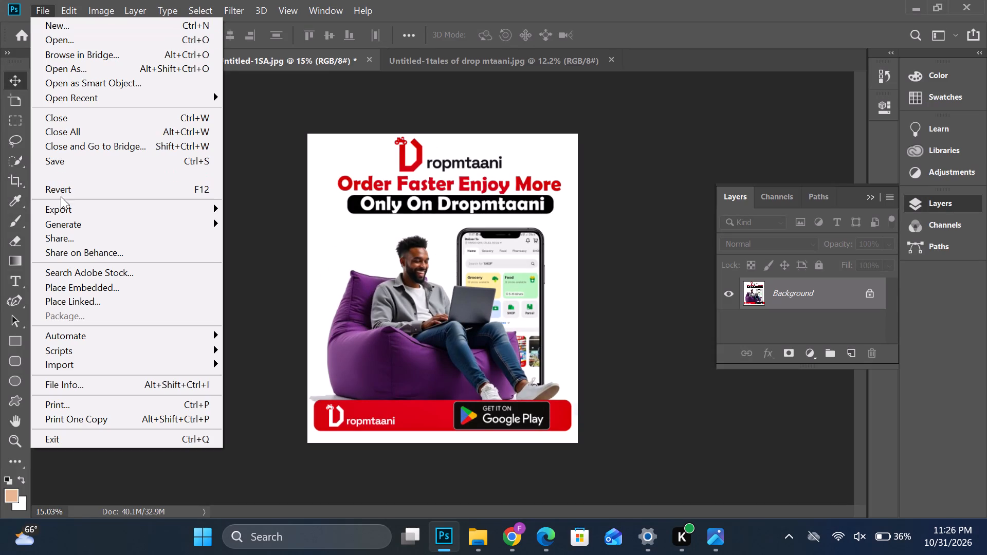
{"action": "left_click", "coordinate": [74, 178]}
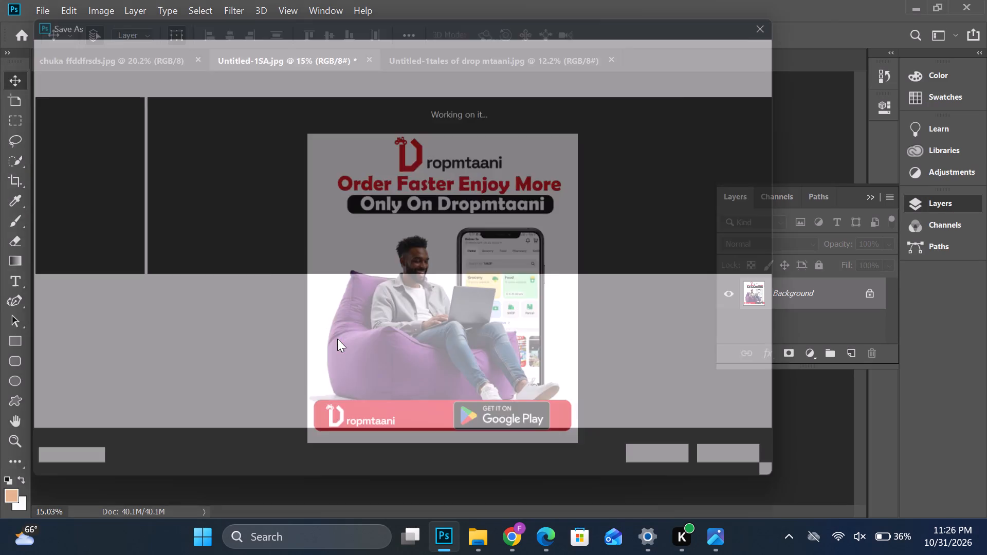
{"action": "left_click", "coordinate": [216, 293]}
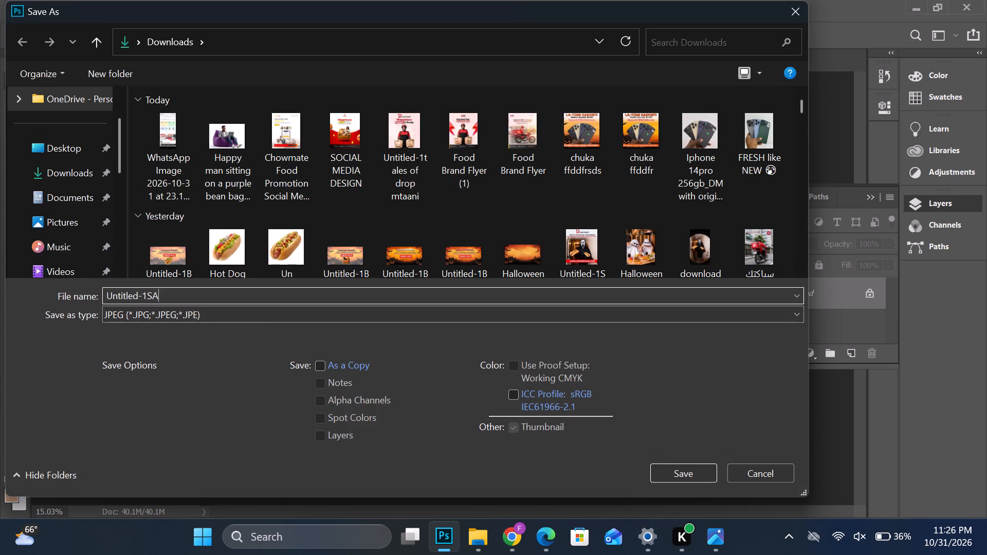
{"action": "type", "text": "sds"}
{"action": "left_click", "coordinate": [47, 174]}
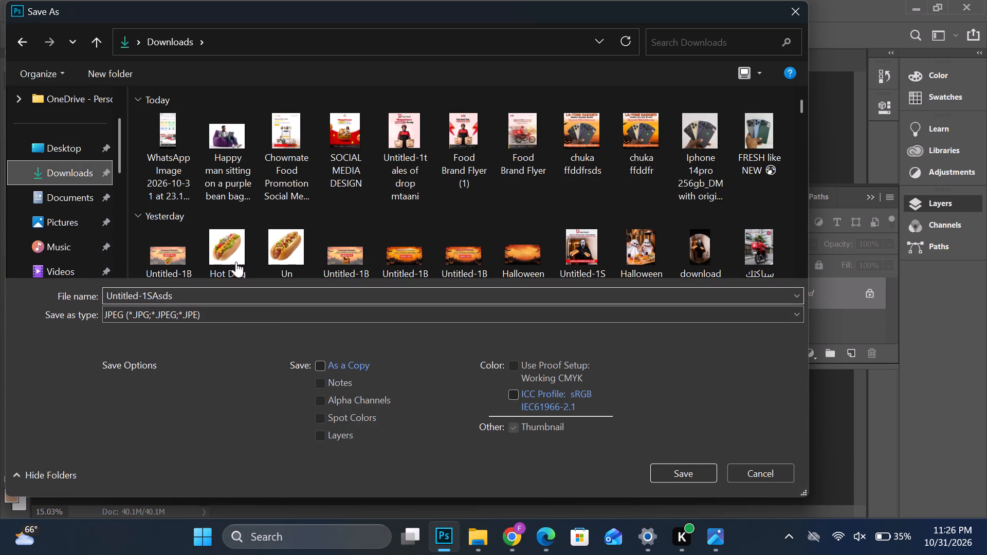
Complete saving the poster as the JPEG "Untitled-1SAsds" in Downloads, keeping the image quality at 12.
{"action": "left_click", "coordinate": [668, 469]}
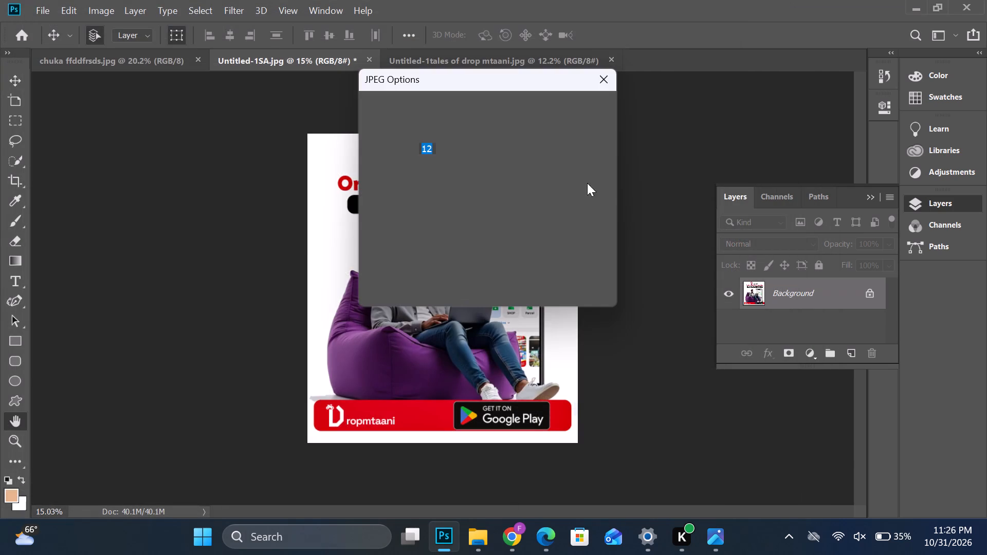
{"action": "left_click", "coordinate": [583, 109]}
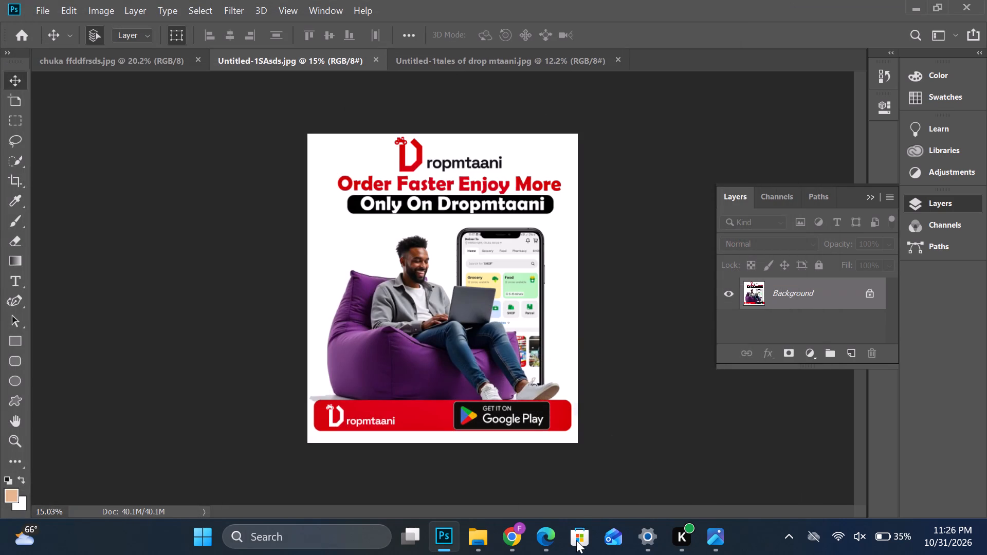
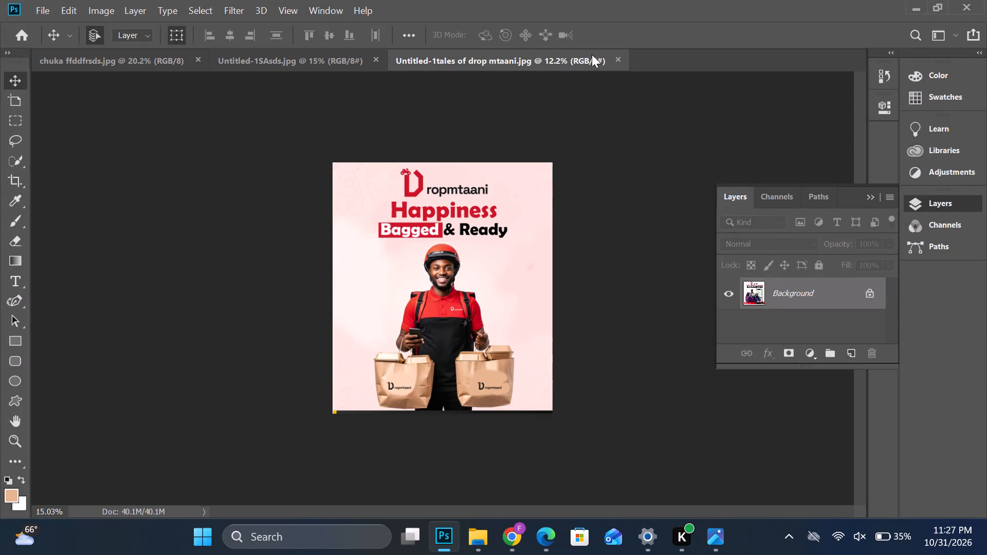
Open the Home screen with the recent files and the options for creating or opening a document.
{"action": "left_click", "coordinate": [17, 35]}
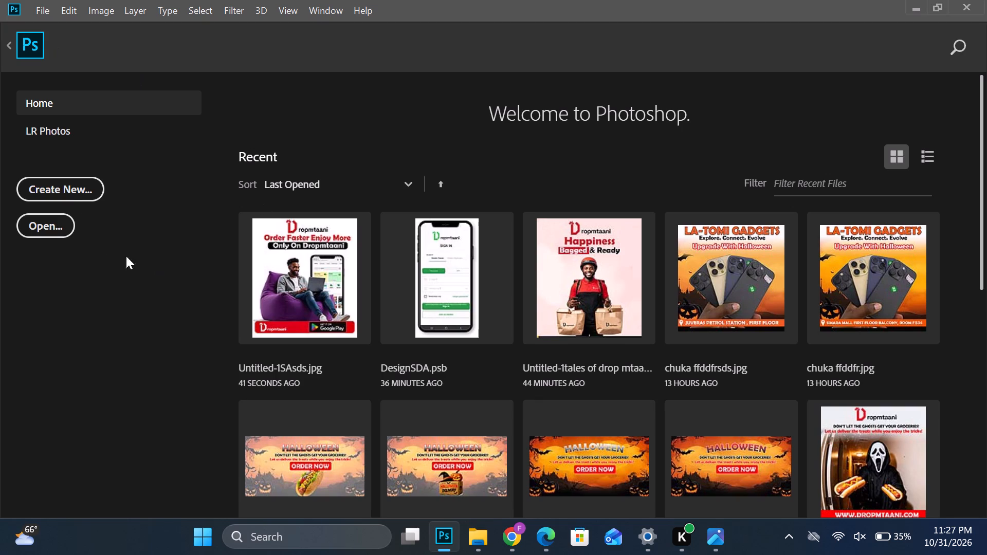
Create a new 3500 x 4000 px document at 72 ppi with a white background from the recent custom preset.
{"action": "left_click", "coordinate": [69, 194]}
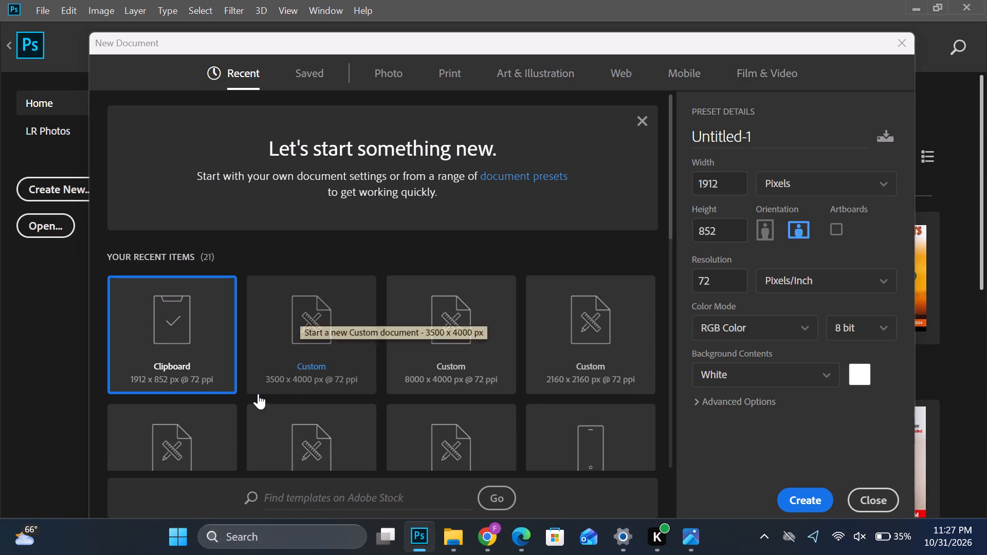
{"action": "left_click", "coordinate": [285, 372]}
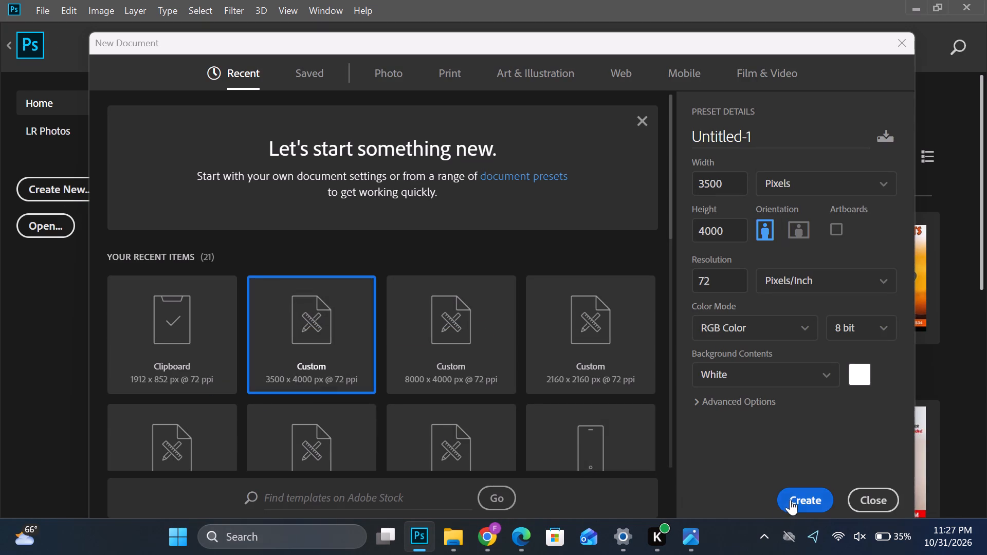
{"action": "left_click", "coordinate": [791, 498]}
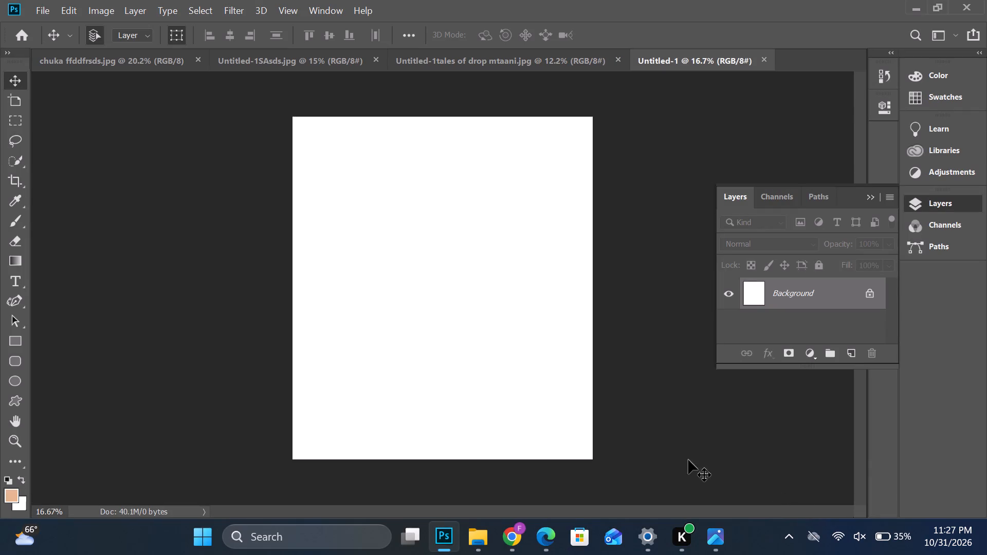
Place the lockup-red Dropmtaani logo from the Desktop folder into the new document, near the top centre of the canvas.
{"action": "left_click", "coordinate": [466, 534]}
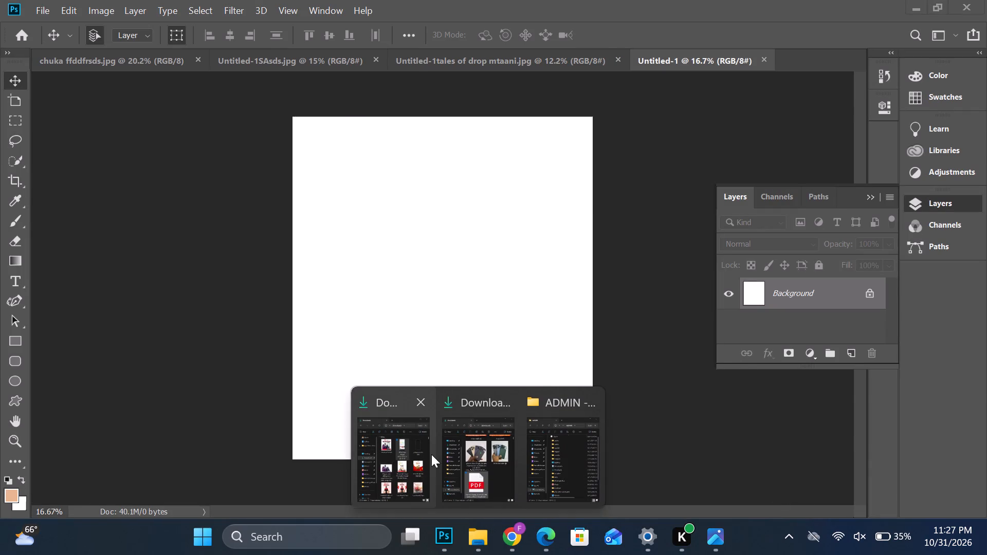
{"action": "left_click", "coordinate": [393, 471]}
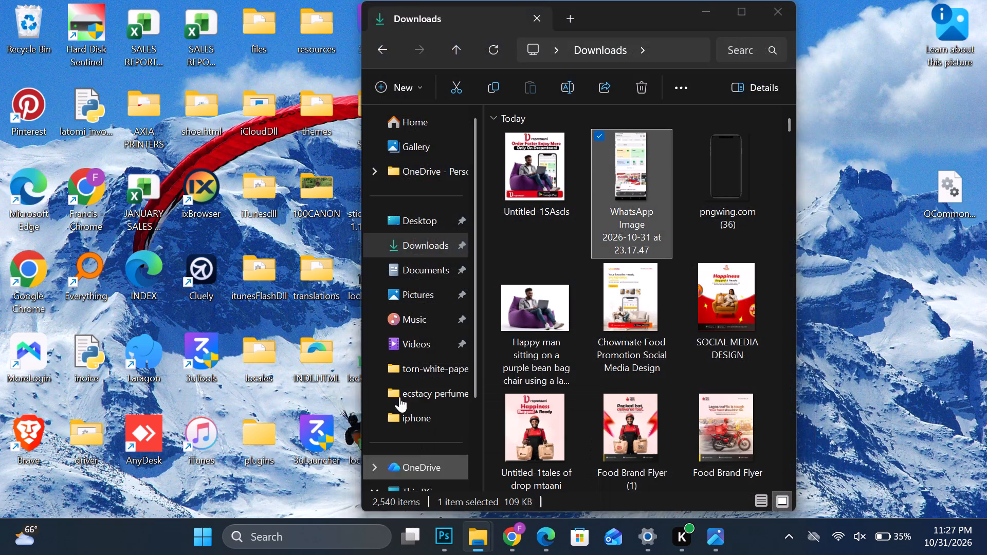
{"action": "left_click", "coordinate": [420, 220]}
{"action": "scroll", "coordinate": [589, 274], "scroll_direction": "down", "scroll_amount": 3}
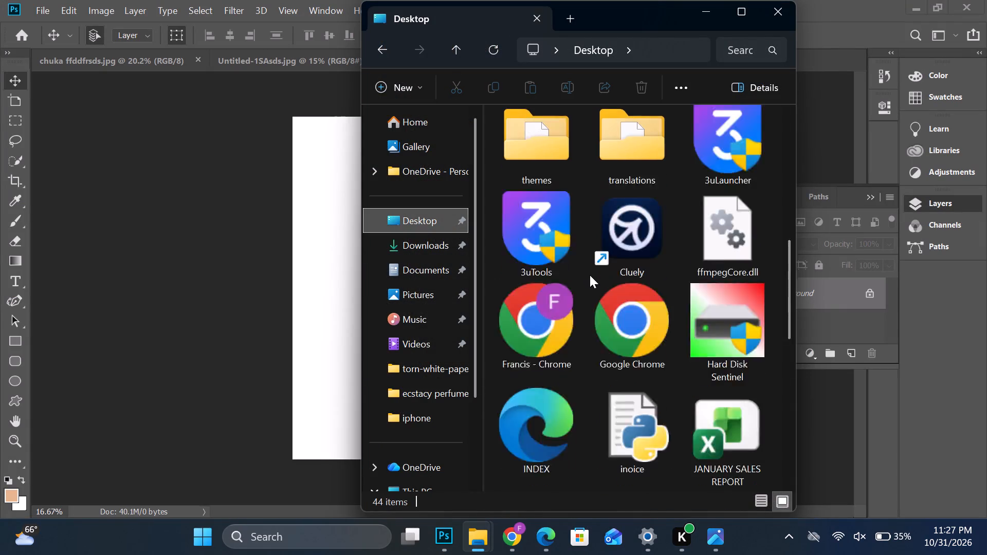
{"action": "scroll", "coordinate": [590, 275], "scroll_direction": "down", "scroll_amount": 1}
{"action": "left_click", "coordinate": [524, 342]}
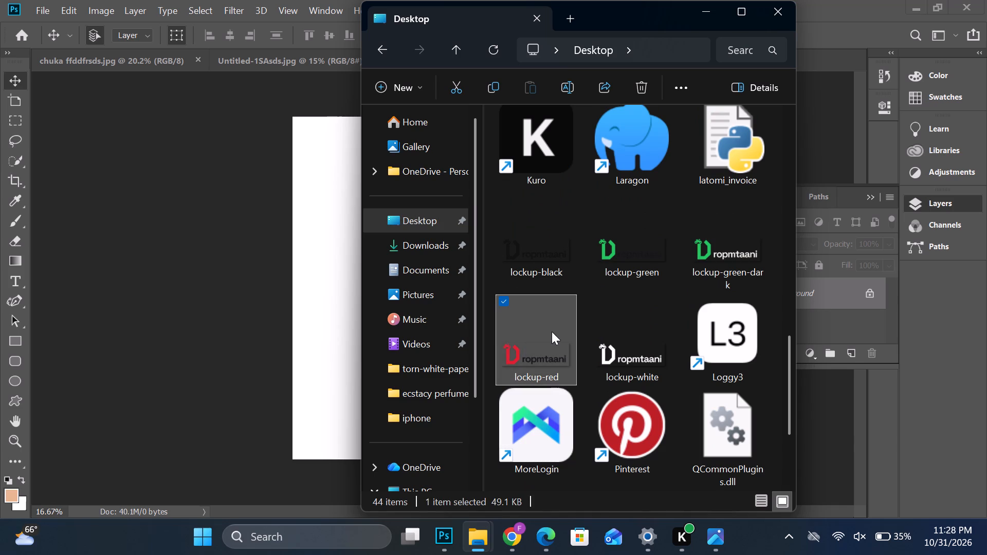
{"action": "left_click_drag", "start_coordinate": [552, 331], "coordinate": [334, 223]}
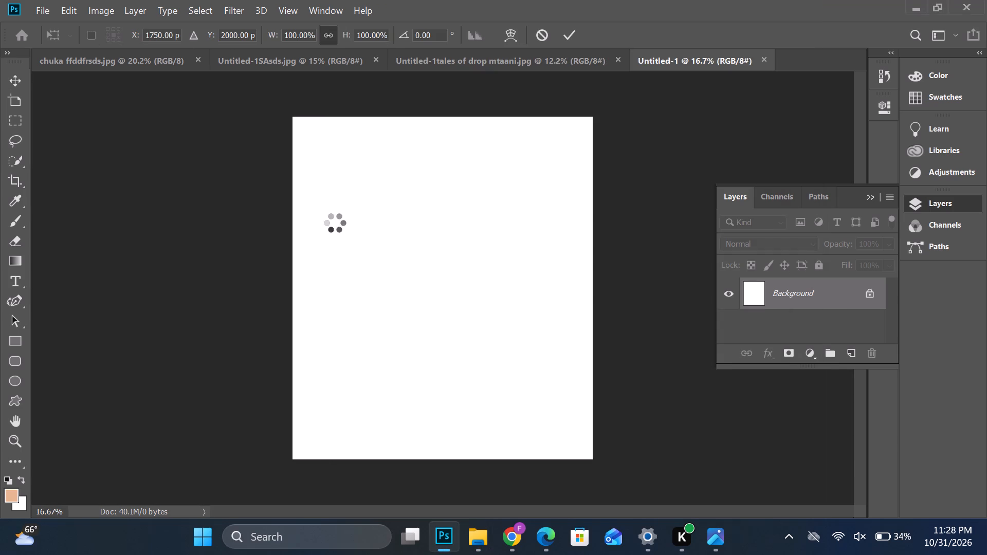
{"action": "left_click_drag", "start_coordinate": [435, 287], "coordinate": [442, 164]}
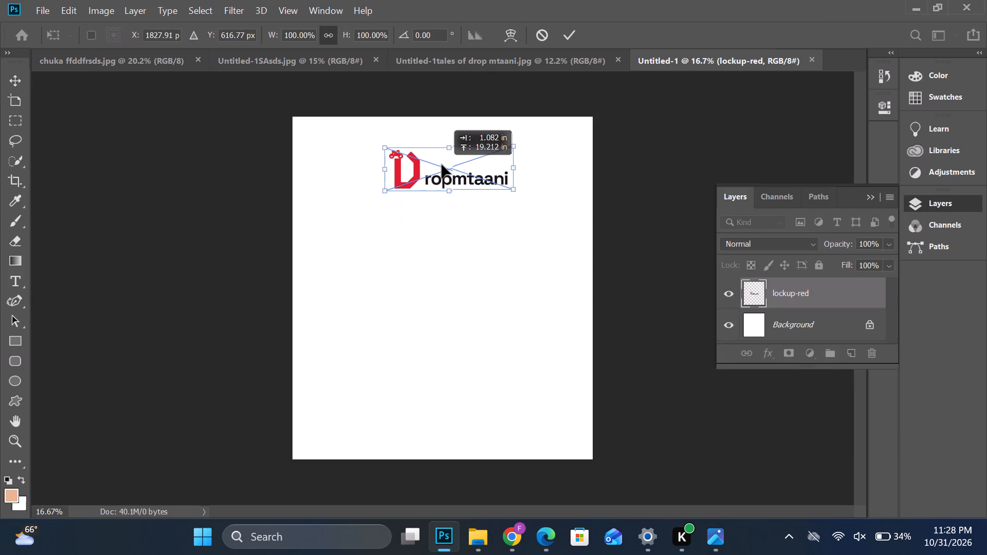
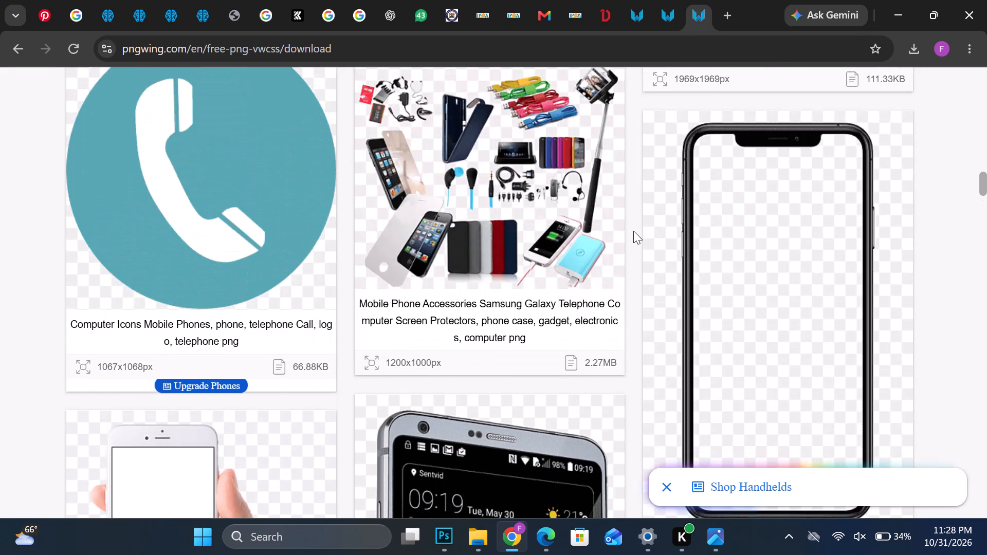
Open the blank-screen iPhone PNG's page on pngwing and examine its related images for a suitable front-facing phone.
{"action": "scroll", "coordinate": [633, 231], "scroll_direction": "up", "scroll_amount": 2}
{"action": "left_click", "coordinate": [563, 165]}
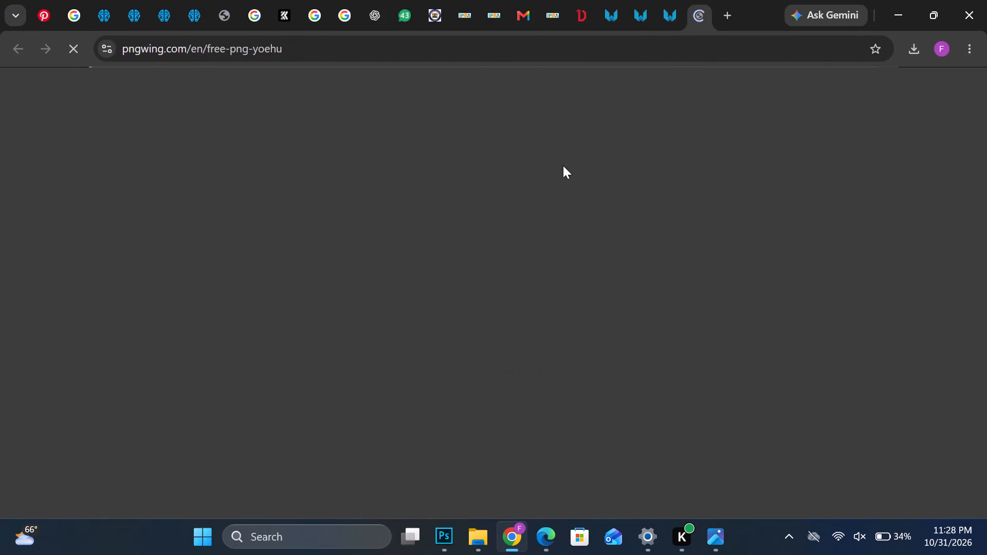
{"action": "scroll", "coordinate": [562, 209], "scroll_direction": "down", "scroll_amount": 15}
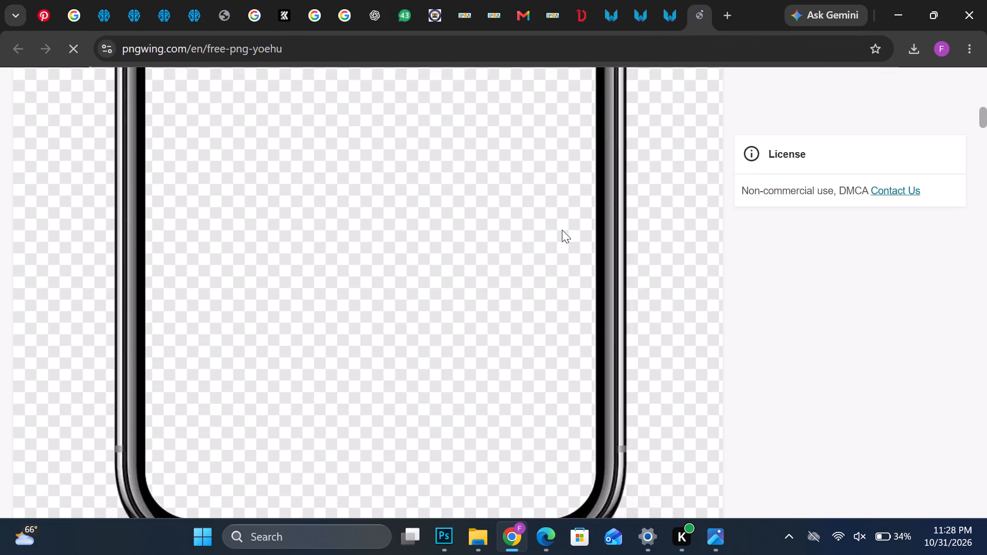
{"action": "scroll", "coordinate": [562, 230], "scroll_direction": "down", "scroll_amount": 13}
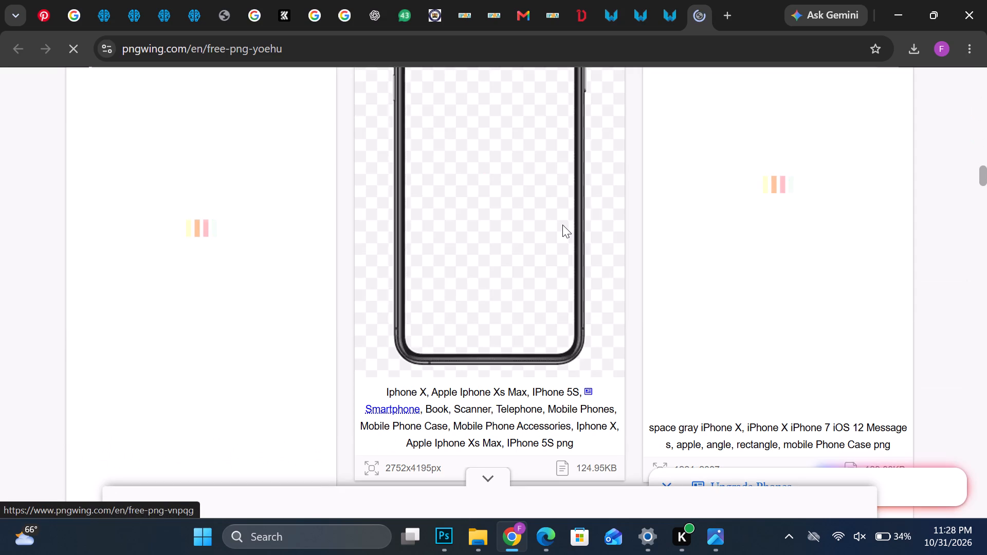
{"action": "scroll", "coordinate": [562, 225], "scroll_direction": "down", "scroll_amount": 15}
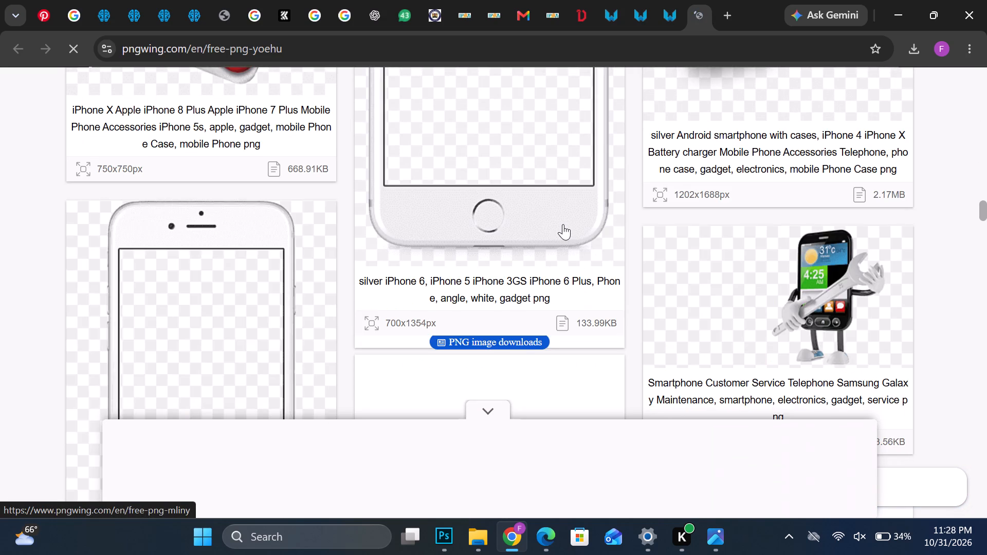
{"action": "scroll", "coordinate": [563, 224], "scroll_direction": "down", "scroll_amount": 11}
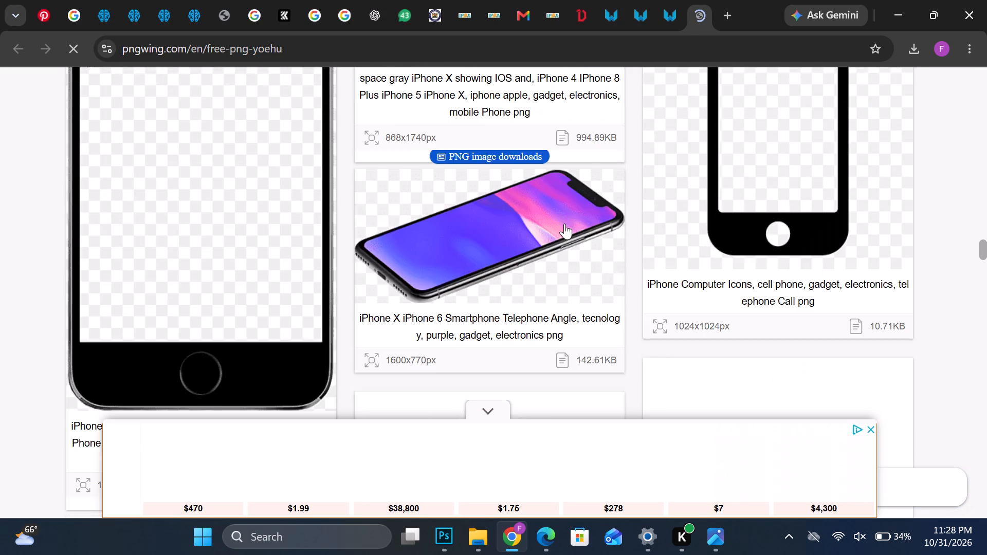
{"action": "scroll", "coordinate": [564, 223], "scroll_direction": "down", "scroll_amount": 11}
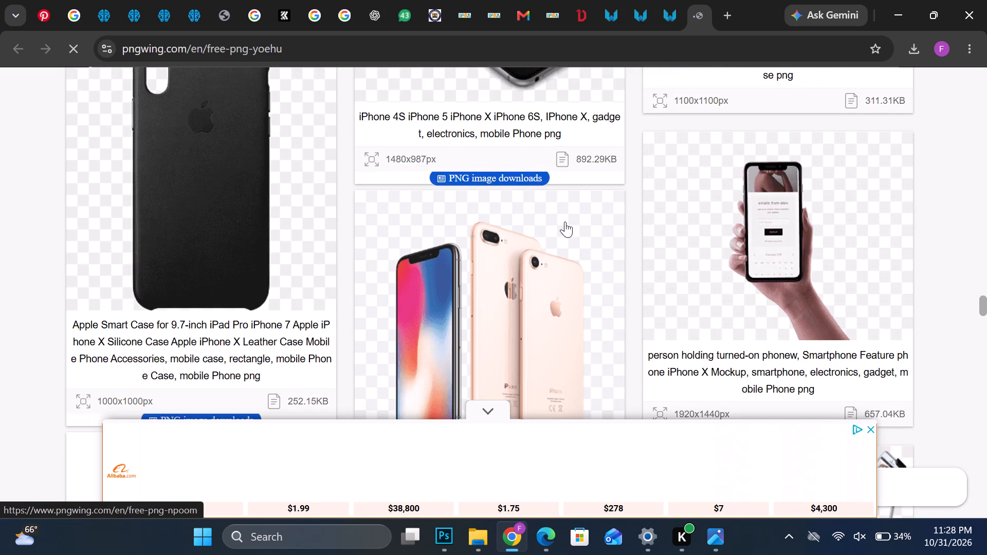
{"action": "scroll", "coordinate": [565, 221], "scroll_direction": "down", "scroll_amount": 6}
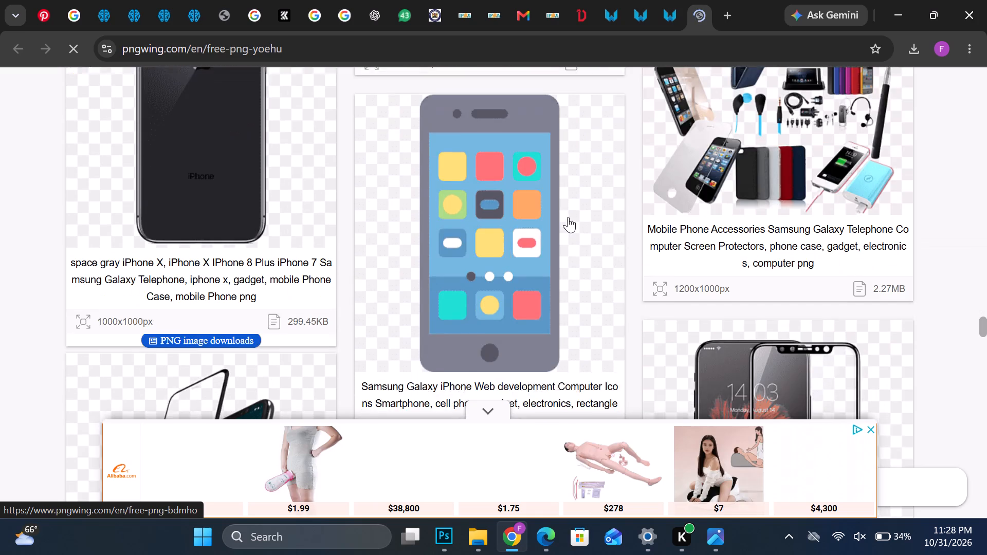
{"action": "scroll", "coordinate": [568, 217], "scroll_direction": "down", "scroll_amount": 4}
{"action": "scroll", "coordinate": [568, 217], "scroll_direction": "up", "scroll_amount": 1}
{"action": "scroll", "coordinate": [568, 217], "scroll_direction": "down", "scroll_amount": 3}
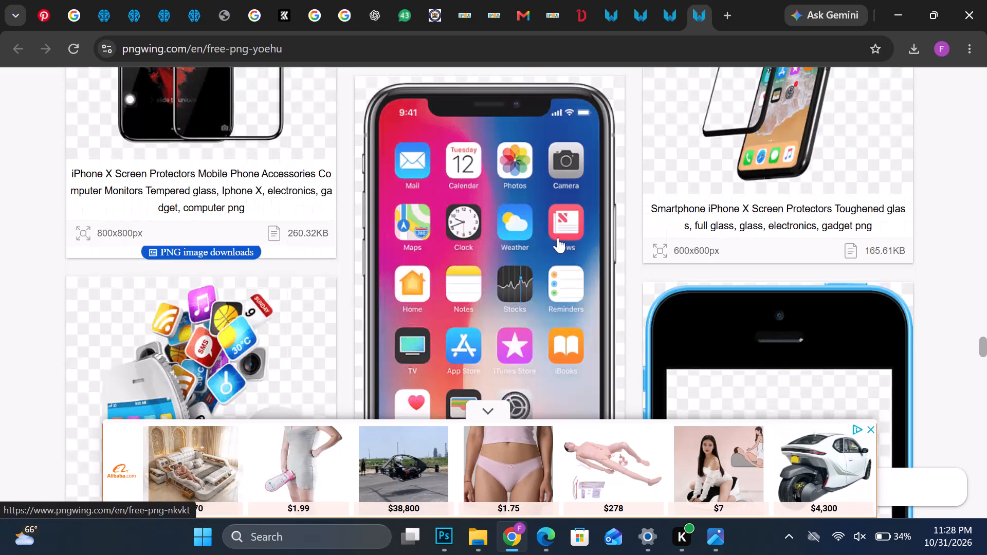
Download the front-facing iPhone X PNG with the colourful home screen, then return to the poster in Photoshop.
{"action": "left_click", "coordinate": [558, 238]}
{"action": "scroll", "coordinate": [557, 228], "scroll_direction": "down", "scroll_amount": 1}
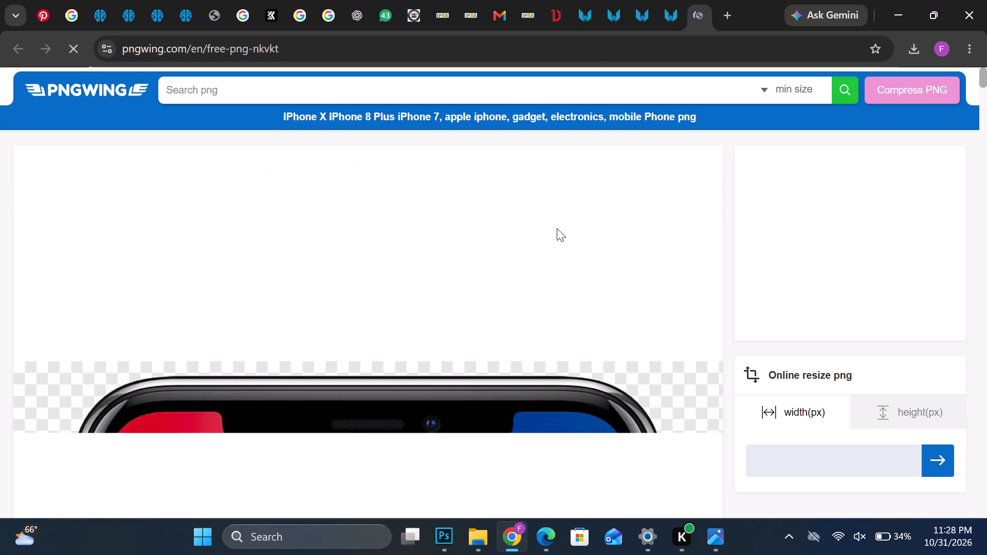
{"action": "scroll", "coordinate": [557, 228], "scroll_direction": "down", "scroll_amount": 2}
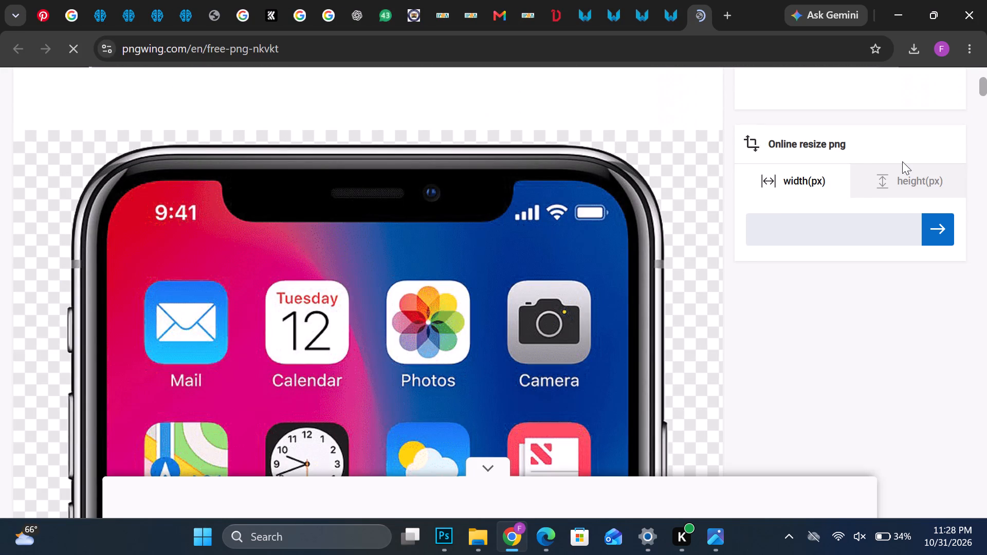
{"action": "scroll", "coordinate": [781, 163], "scroll_direction": "down", "scroll_amount": 5}
{"action": "scroll", "coordinate": [599, 195], "scroll_direction": "down", "scroll_amount": 4}
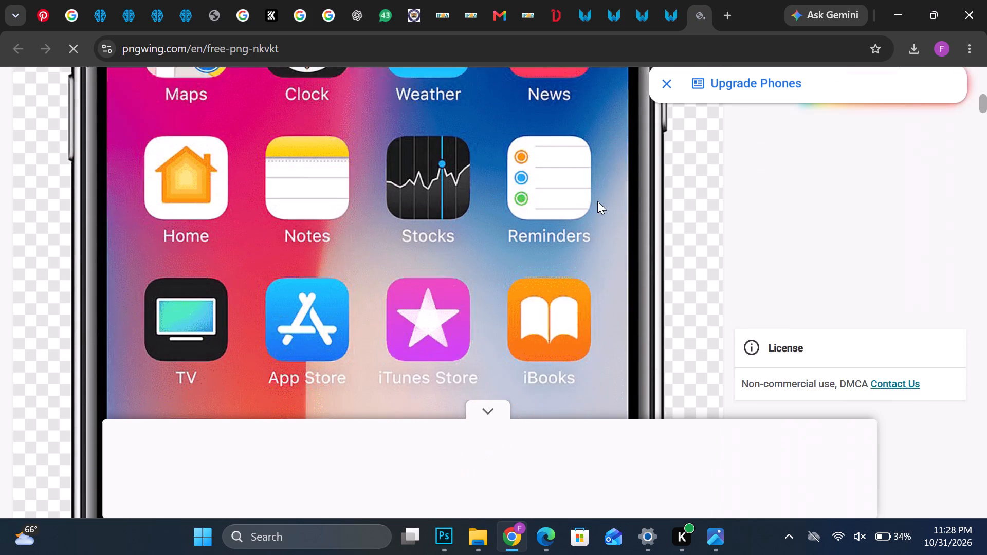
{"action": "scroll", "coordinate": [598, 196], "scroll_direction": "down", "scroll_amount": 8}
{"action": "scroll", "coordinate": [616, 221], "scroll_direction": "up", "scroll_amount": 7}
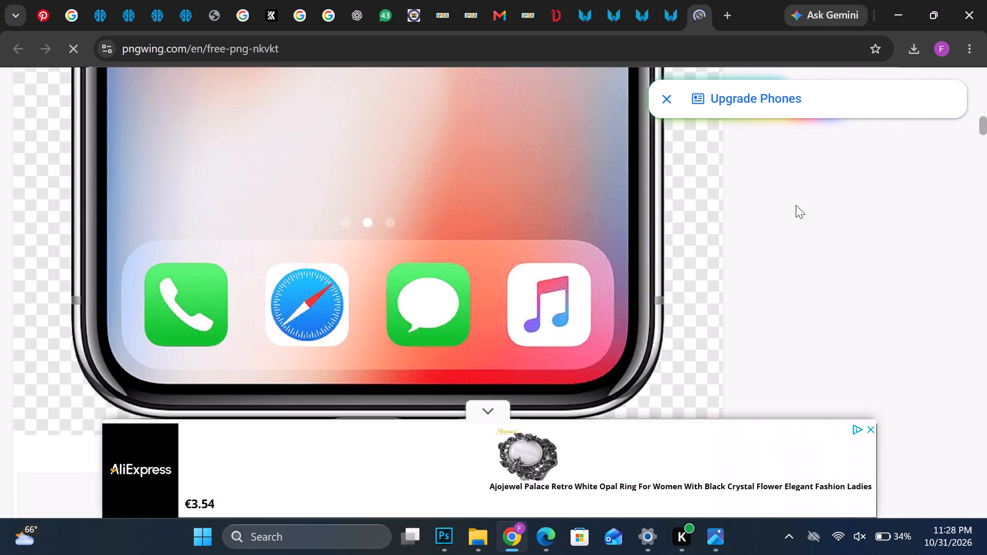
{"action": "scroll", "coordinate": [796, 205], "scroll_direction": "up", "scroll_amount": 6}
{"action": "scroll", "coordinate": [955, 223], "scroll_direction": "up", "scroll_amount": 4}
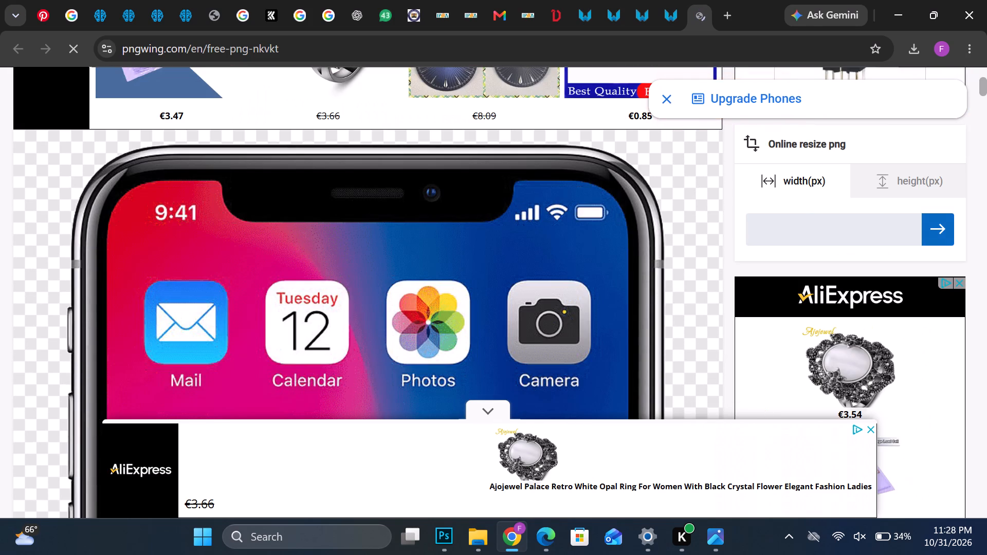
{"action": "scroll", "coordinate": [581, 258], "scroll_direction": "down", "scroll_amount": 11}
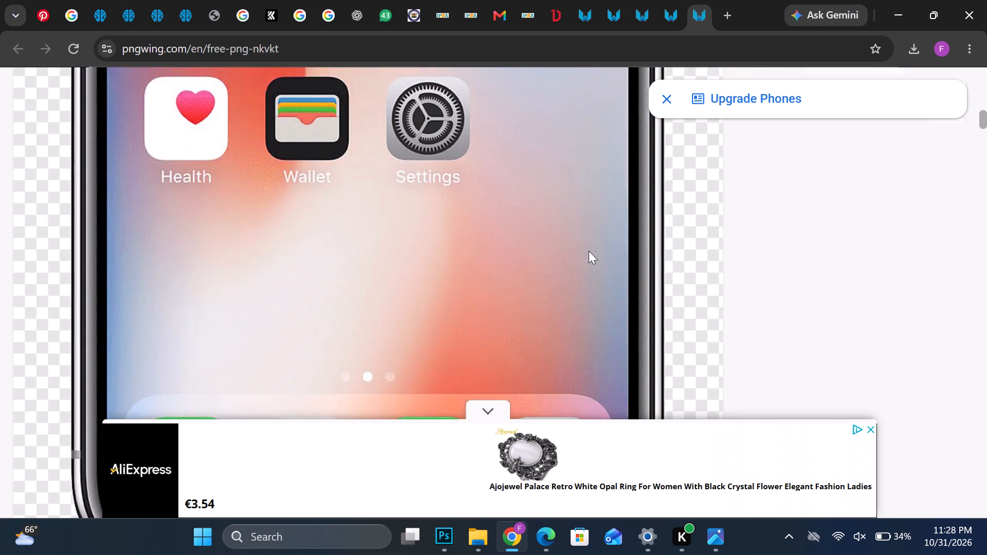
{"action": "scroll", "coordinate": [589, 251], "scroll_direction": "down", "scroll_amount": 14}
{"action": "scroll", "coordinate": [567, 175], "scroll_direction": "up", "scroll_amount": 1}
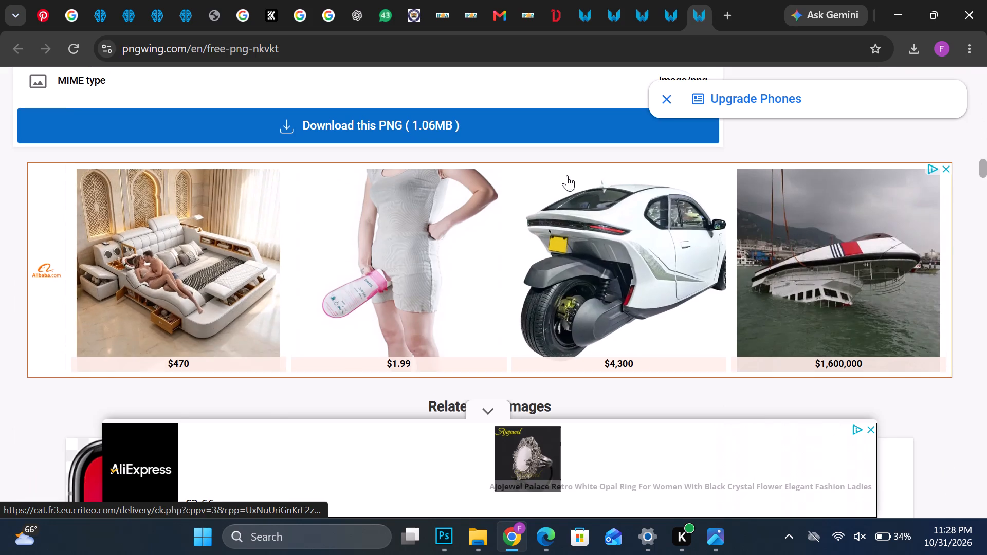
{"action": "left_click", "coordinate": [554, 189]}
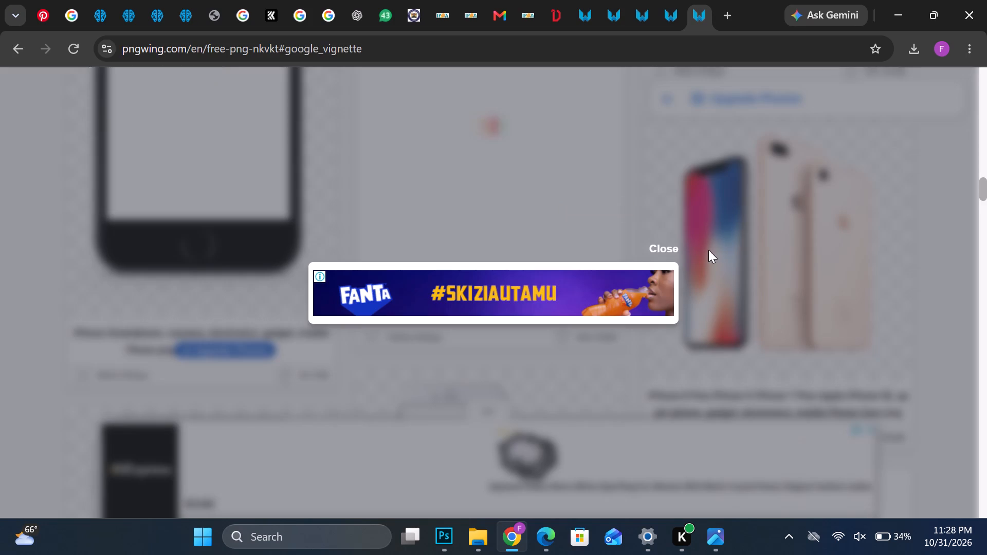
{"action": "left_click", "coordinate": [668, 245]}
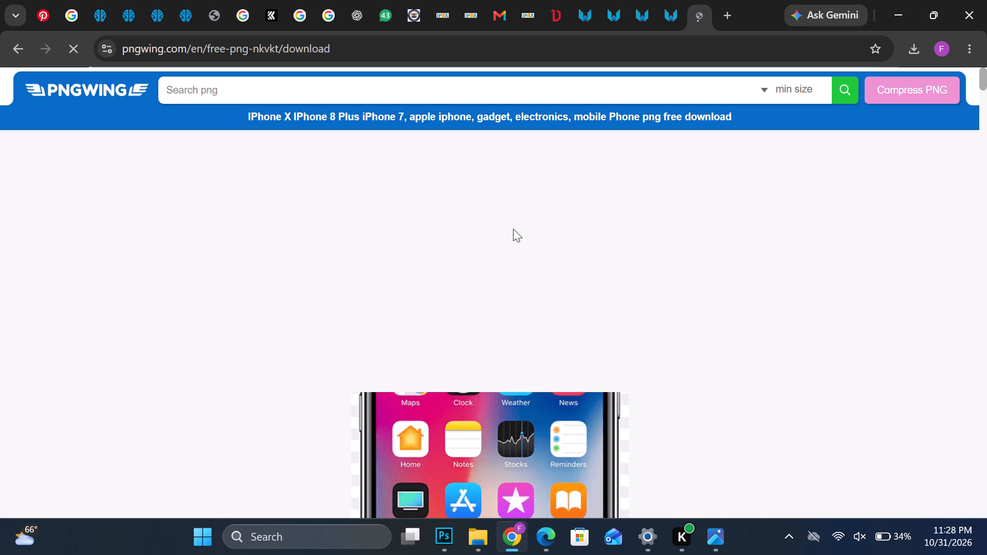
{"action": "scroll", "coordinate": [514, 228], "scroll_direction": "down", "scroll_amount": 6}
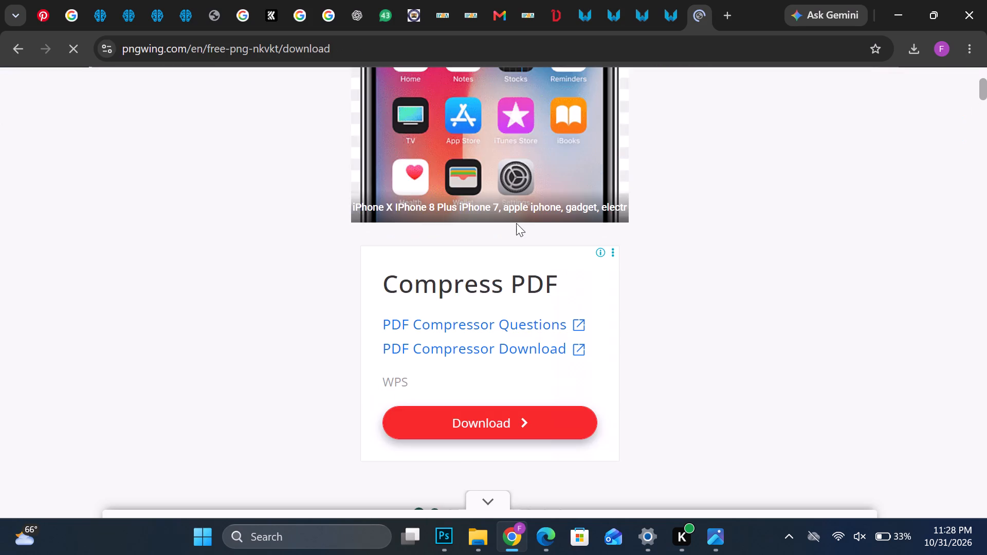
{"action": "scroll", "coordinate": [516, 223], "scroll_direction": "down", "scroll_amount": 5}
{"action": "scroll", "coordinate": [521, 229], "scroll_direction": "up", "scroll_amount": 2}
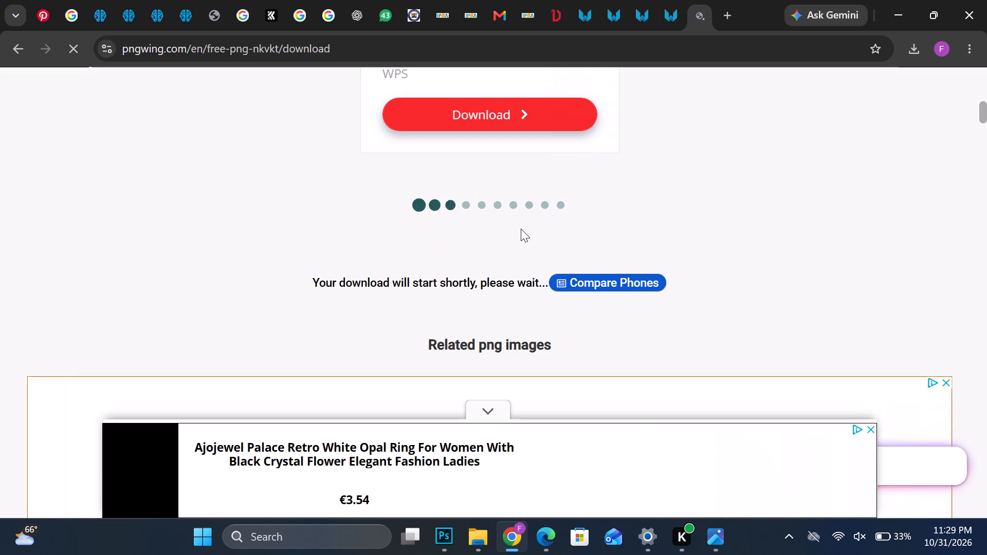
{"action": "left_click", "coordinate": [904, 8]}
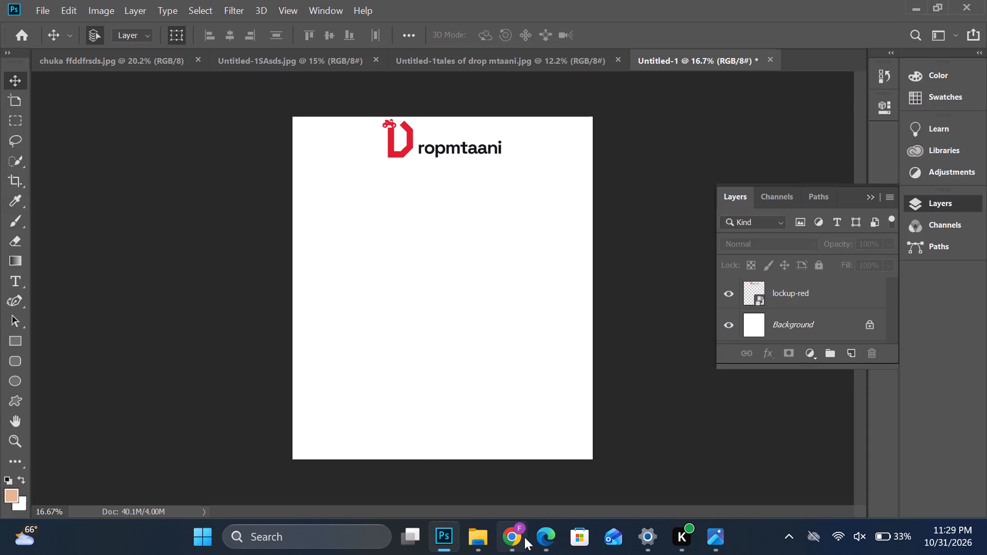
Place the downloaded pngwing.com (37) iPhone image from the Downloads folder into the poster document.
{"action": "left_click", "coordinate": [483, 540]}
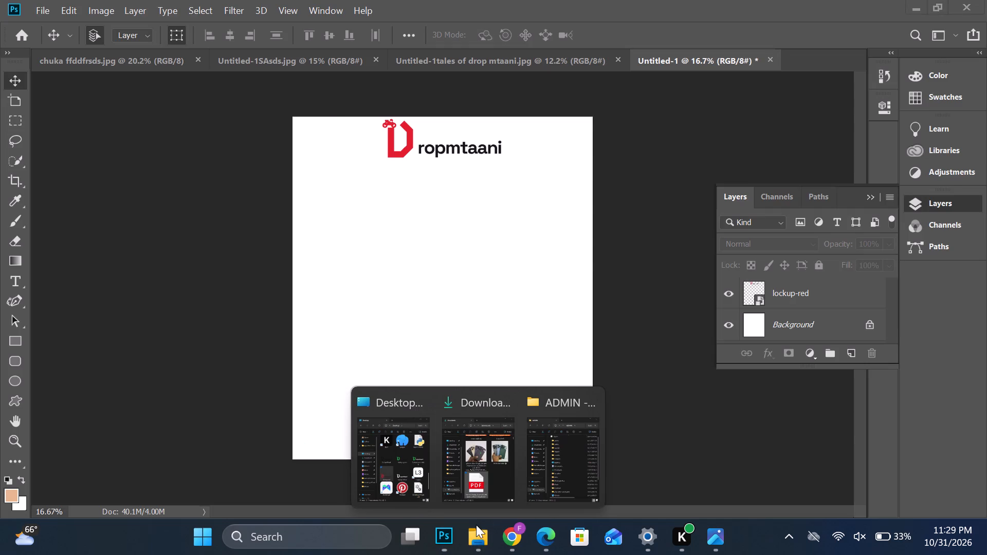
{"action": "left_click", "coordinate": [410, 483]}
{"action": "left_click", "coordinate": [419, 248]}
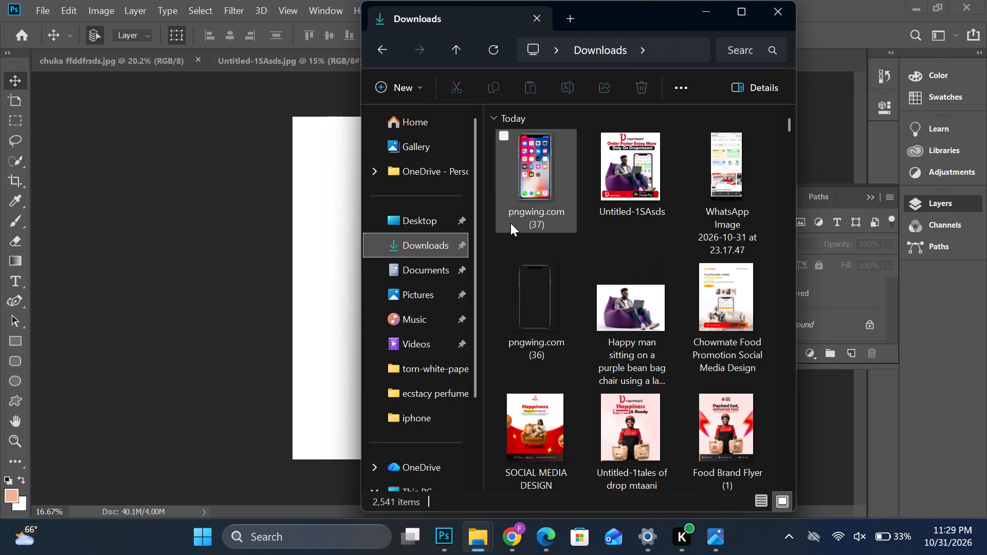
{"action": "left_click", "coordinate": [537, 170]}
{"action": "left_click_drag", "start_coordinate": [543, 149], "coordinate": [350, 294]}
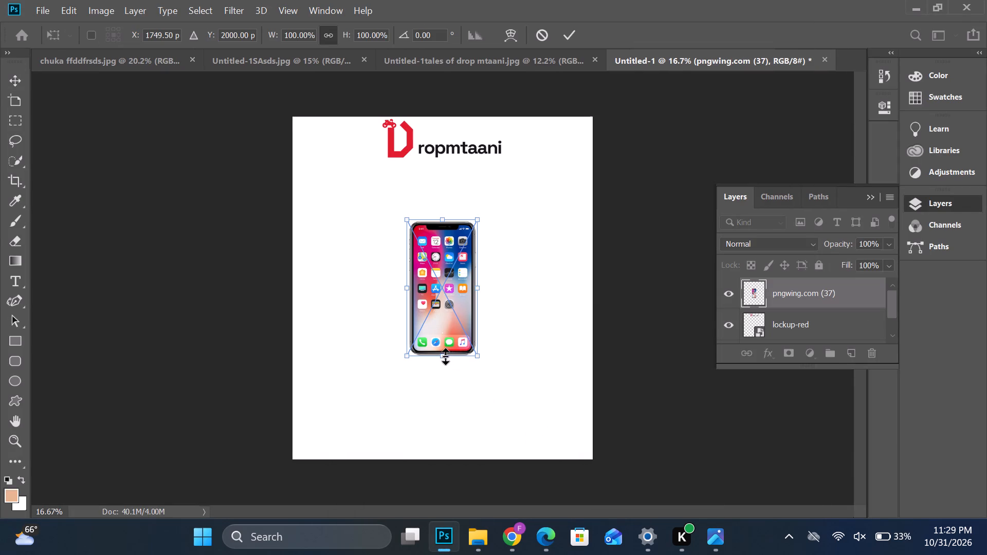
Enlarge the iPhone to about 284% and position it below the logo, near centre, with its lower part beyond the canvas's bottom edge.
{"action": "left_click_drag", "start_coordinate": [444, 356], "coordinate": [467, 521]}
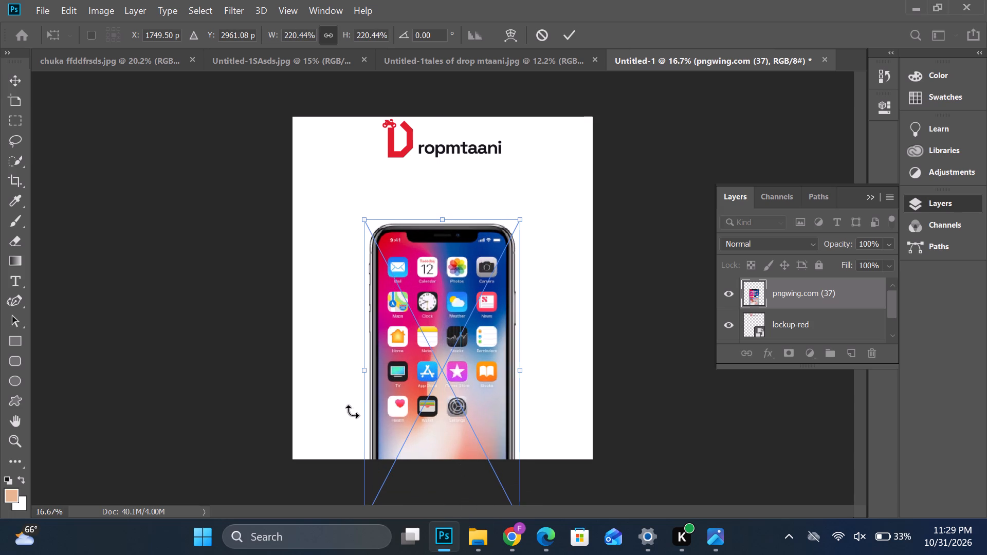
{"action": "left_click_drag", "start_coordinate": [364, 372], "coordinate": [346, 378]}
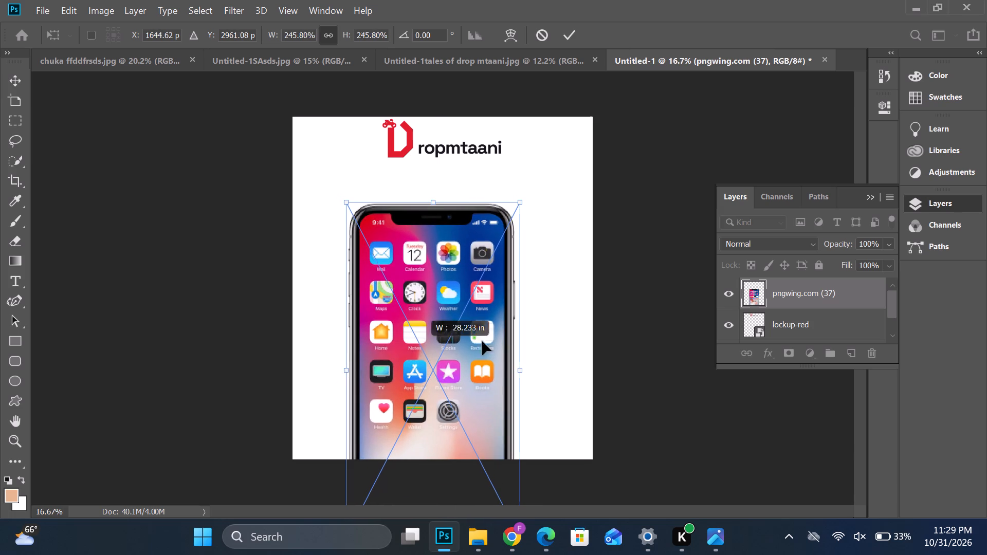
{"action": "left_click_drag", "start_coordinate": [521, 374], "coordinate": [549, 374]}
{"action": "left_click_drag", "start_coordinate": [467, 312], "coordinate": [476, 343]}
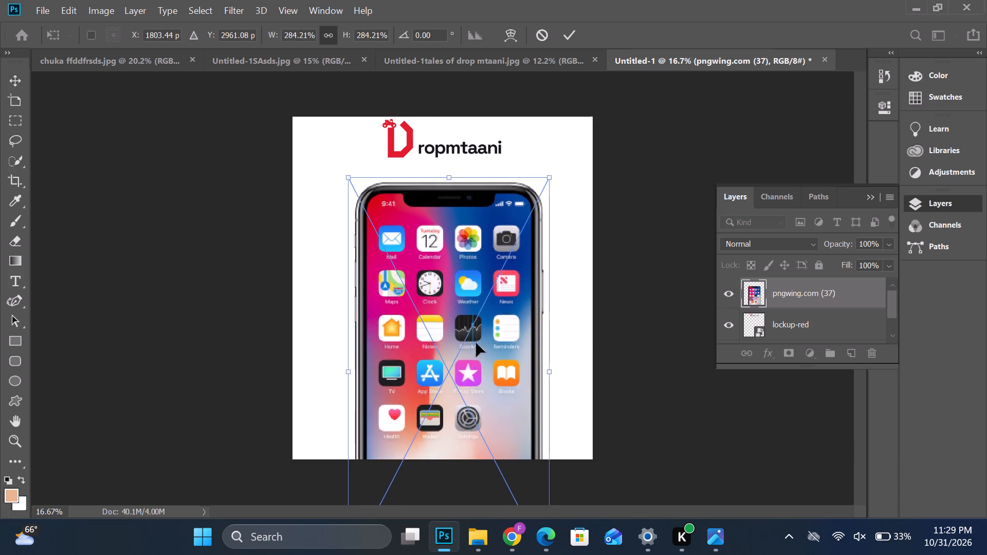
{"action": "left_click_drag", "start_coordinate": [476, 343], "coordinate": [477, 369]}
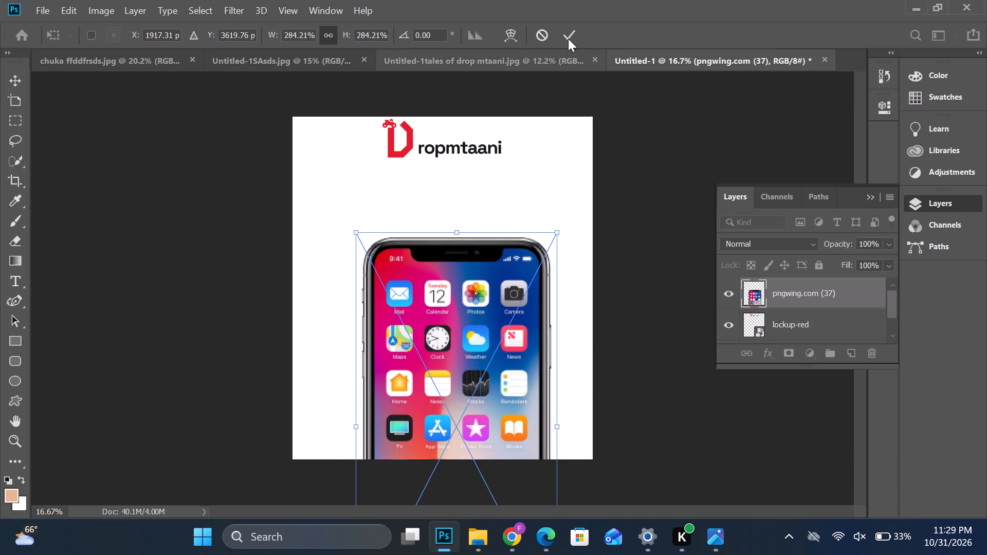
{"action": "left_click", "coordinate": [566, 39]}
{"action": "left_click", "coordinate": [573, 211]}
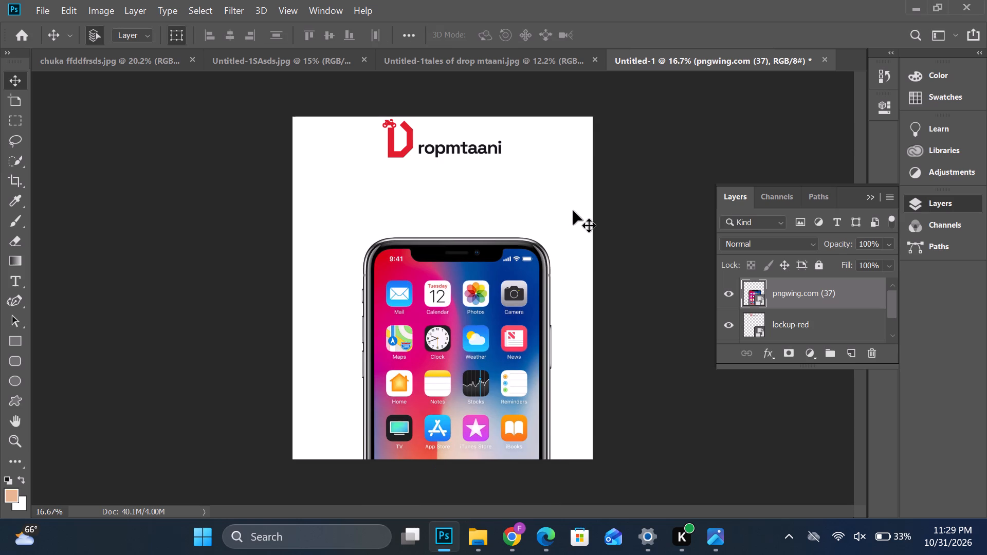
Place the WhatsApp Image 2026-10-31 at 23.17.47 app screenshot from the Downloads folder into the poster document.
{"action": "left_click", "coordinate": [447, 341]}
{"action": "left_click", "coordinate": [476, 532]}
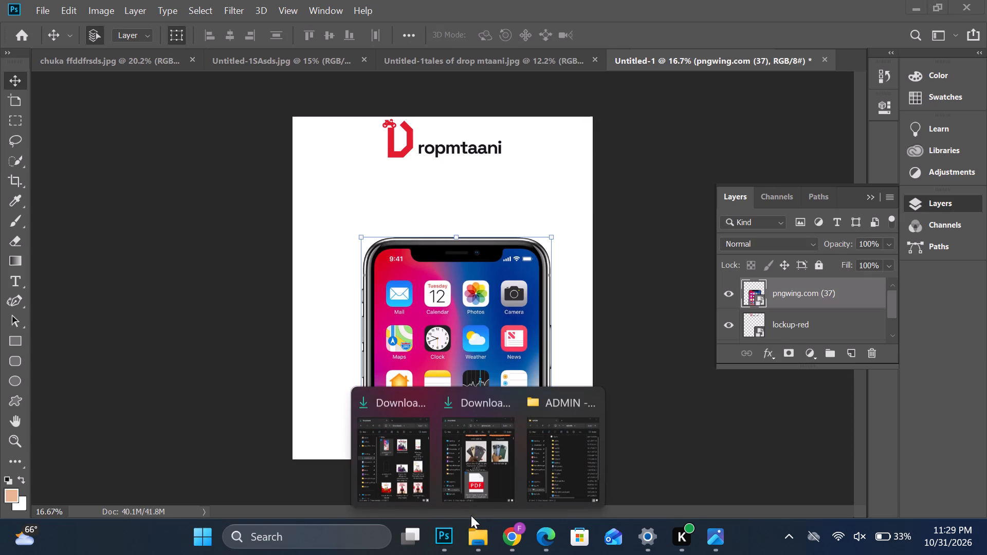
{"action": "left_click", "coordinate": [423, 485]}
{"action": "left_click", "coordinate": [449, 249]}
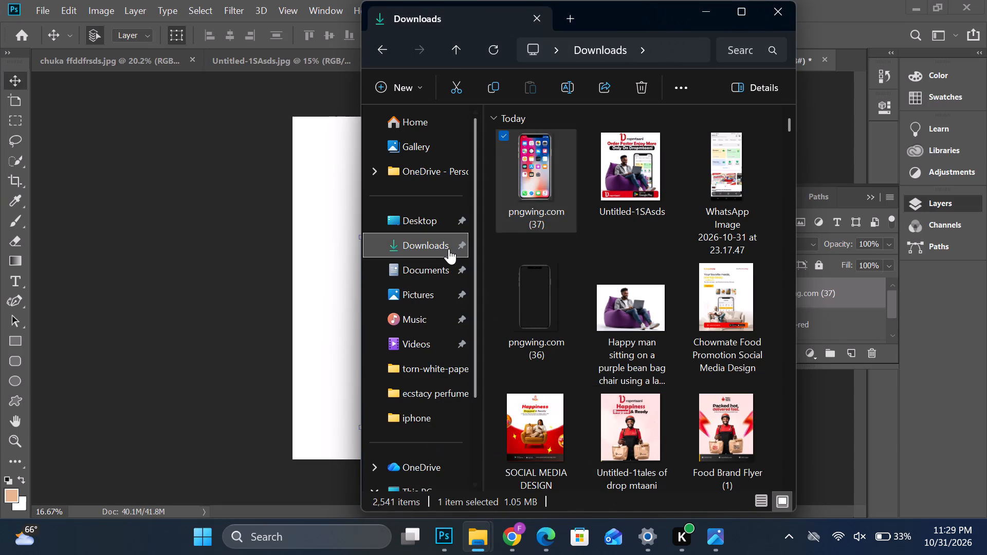
{"action": "left_click", "coordinate": [721, 172]}
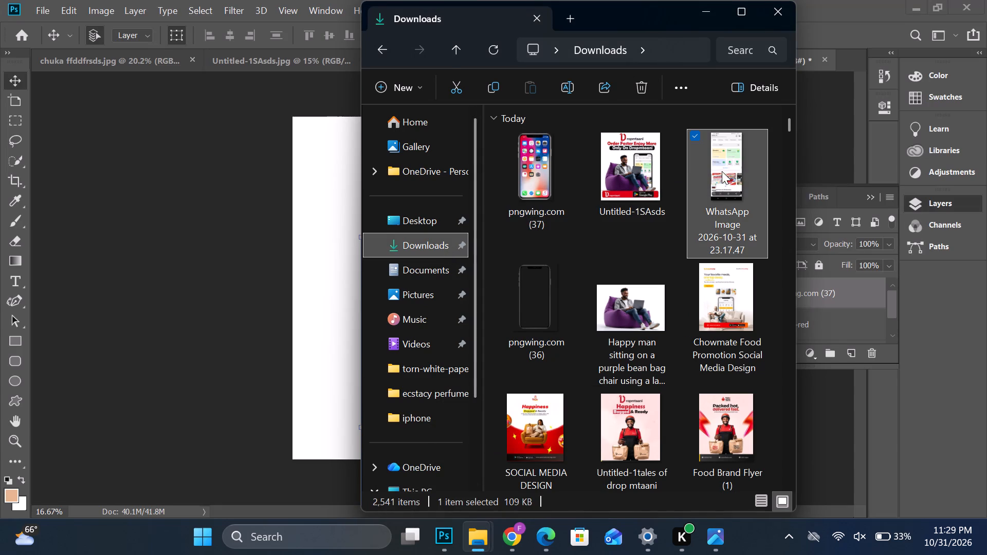
{"action": "left_click_drag", "start_coordinate": [729, 158], "coordinate": [337, 310]}
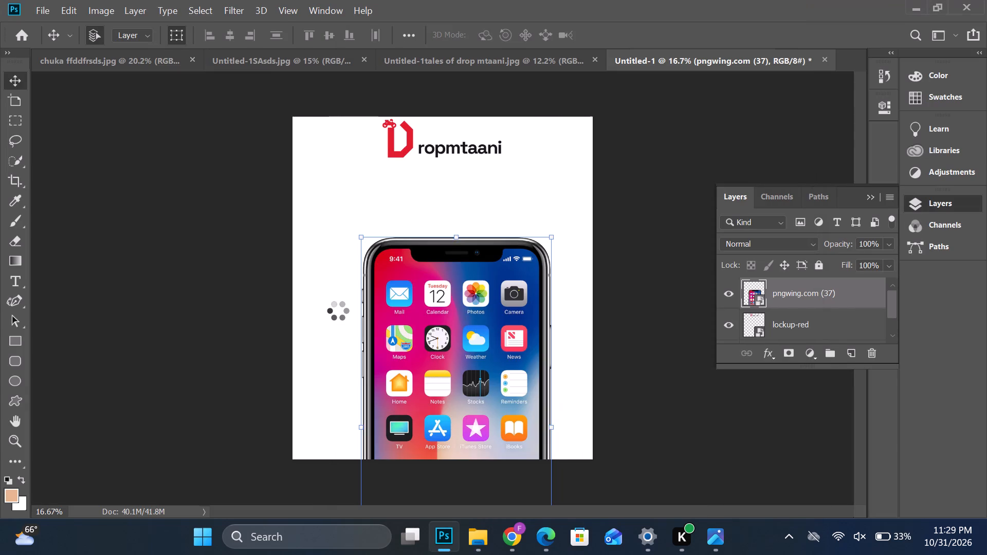
Enlarge the app screenshot proportionally over the iPhone until it spans the width of the phone's display.
{"action": "left_click_drag", "start_coordinate": [443, 356], "coordinate": [453, 378]}
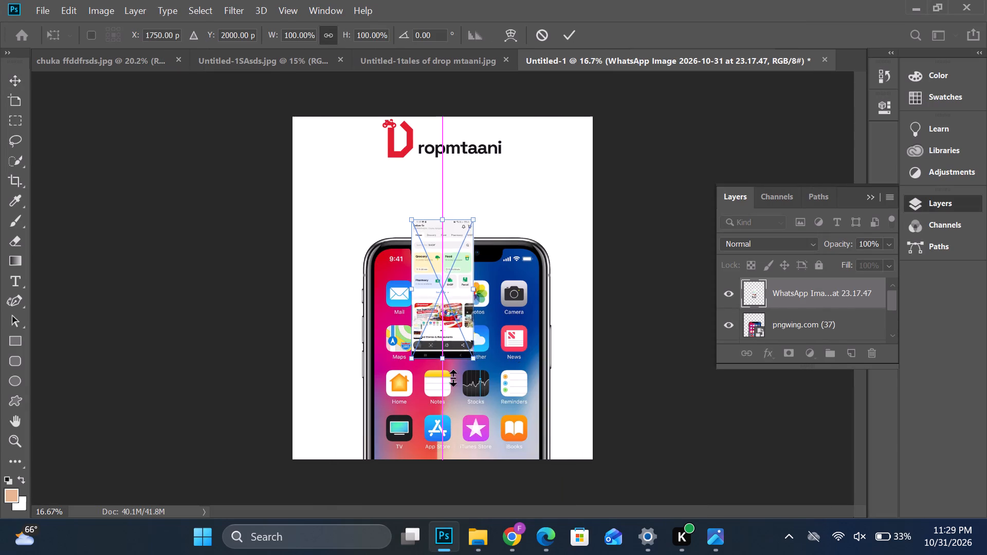
{"action": "left_click_drag", "start_coordinate": [453, 378], "coordinate": [471, 490]}
{"action": "left_click_drag", "start_coordinate": [446, 334], "coordinate": [448, 377]}
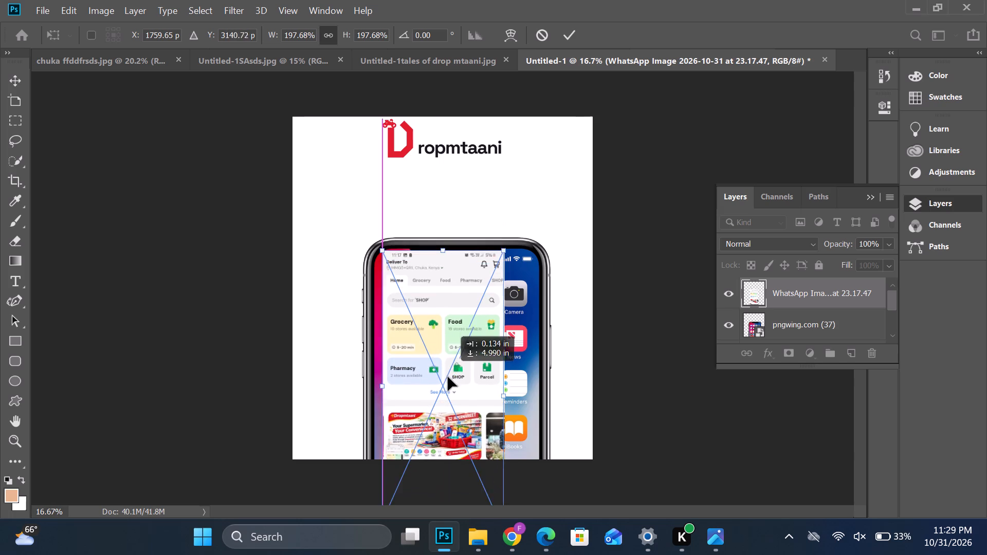
{"action": "left_click_drag", "start_coordinate": [448, 377], "coordinate": [447, 382]}
{"action": "left_click_drag", "start_coordinate": [506, 404], "coordinate": [538, 399]}
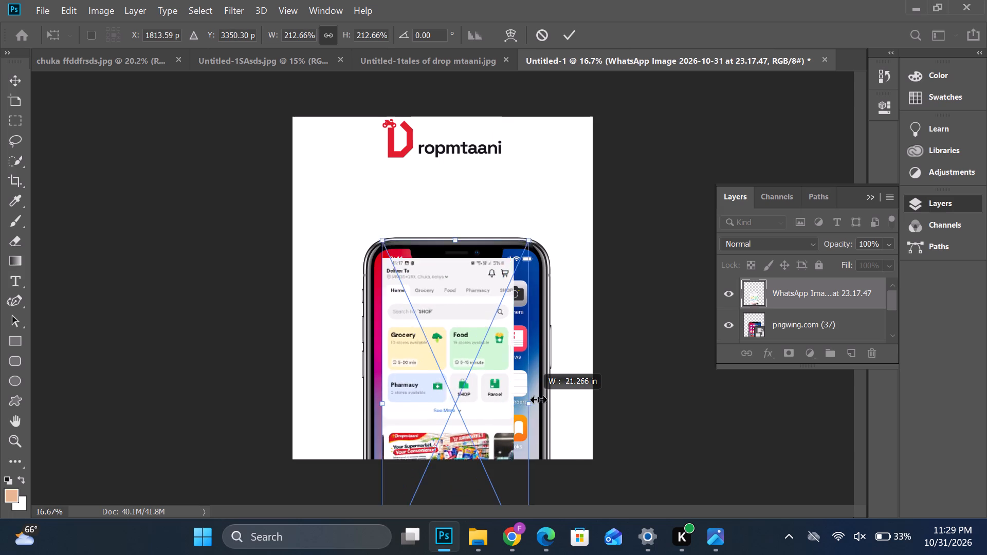
{"action": "left_click_drag", "start_coordinate": [538, 399], "coordinate": [542, 398]}
{"action": "left_click_drag", "start_coordinate": [385, 405], "coordinate": [379, 405]}
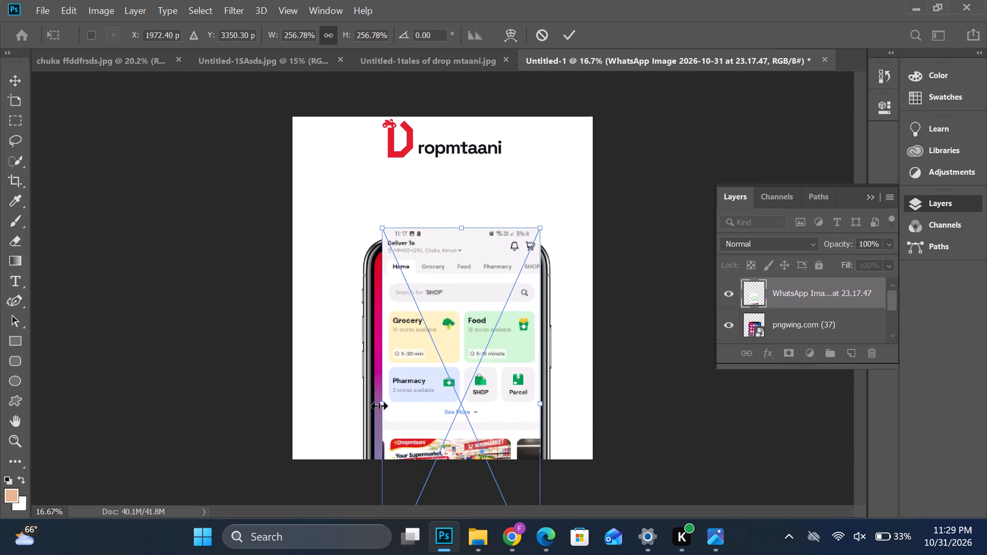
{"action": "left_click_drag", "start_coordinate": [379, 405], "coordinate": [374, 405]}
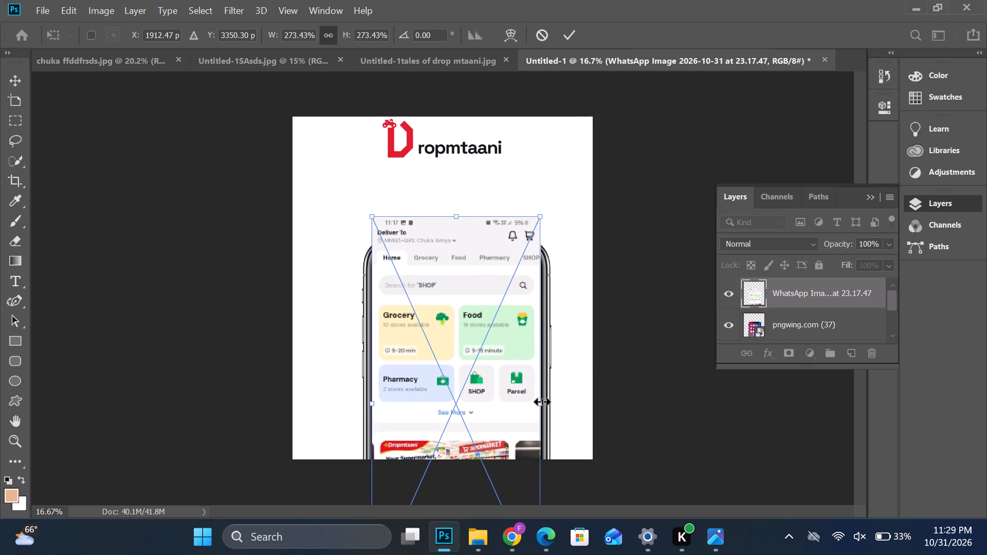
{"action": "left_click_drag", "start_coordinate": [542, 401], "coordinate": [547, 401]}
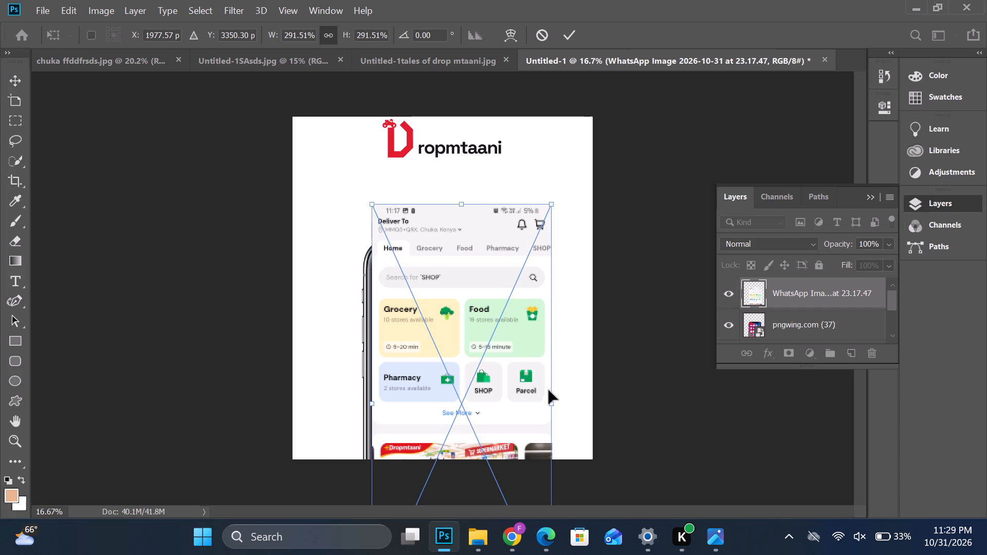
{"action": "left_click_drag", "start_coordinate": [550, 401], "coordinate": [541, 402]}
Clip the app screenshot layer to the pngwing.com (37) iPhone layer with a clipping mask.
{"action": "right_click", "coordinate": [787, 298]}
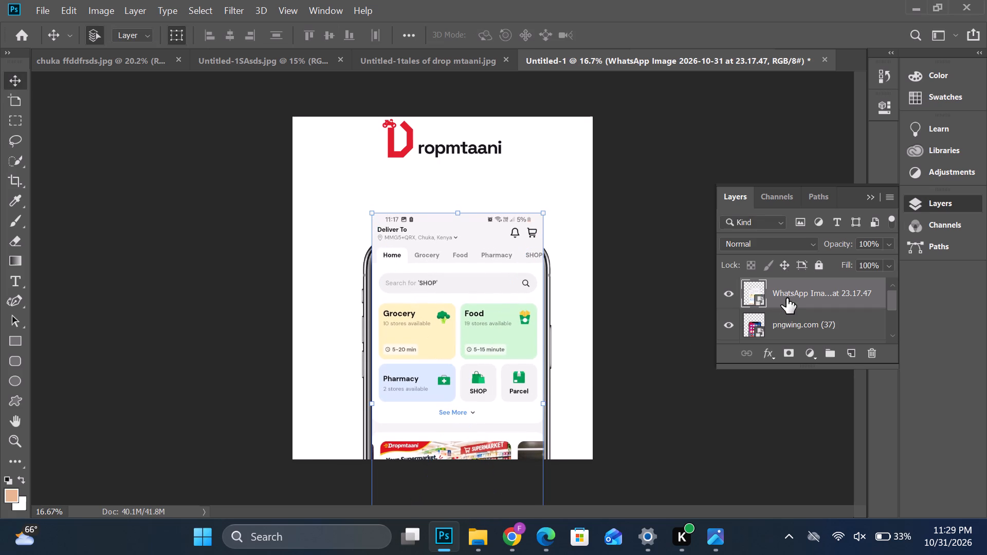
{"action": "right_click", "coordinate": [787, 298]}
{"action": "left_click", "coordinate": [617, 341]}
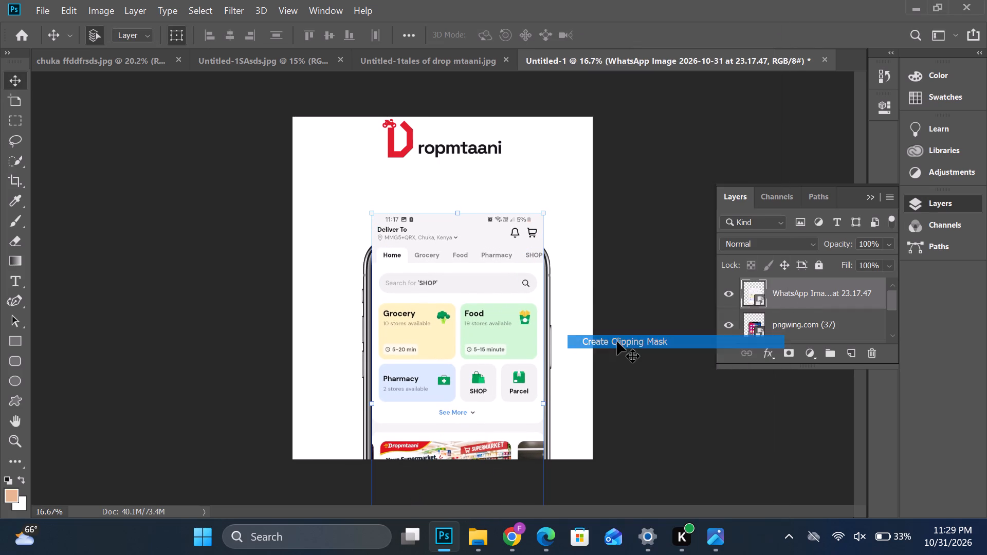
Move the clipped app screenshot down so its status bar sits just inside the phone's top bezel, centred between the side edges, and deselect it.
{"action": "left_click_drag", "start_coordinate": [448, 327], "coordinate": [453, 363]}
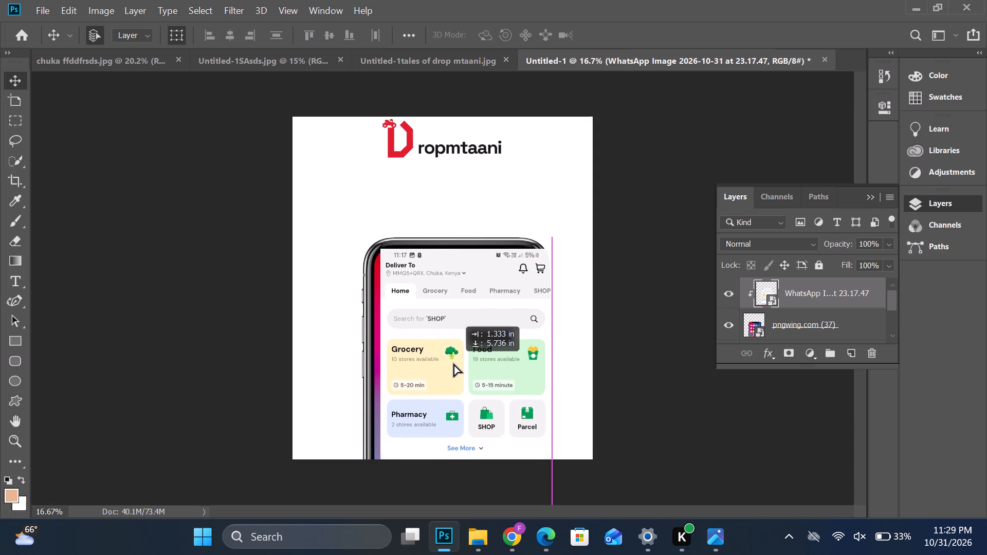
{"action": "left_click_drag", "start_coordinate": [453, 363], "coordinate": [447, 362]}
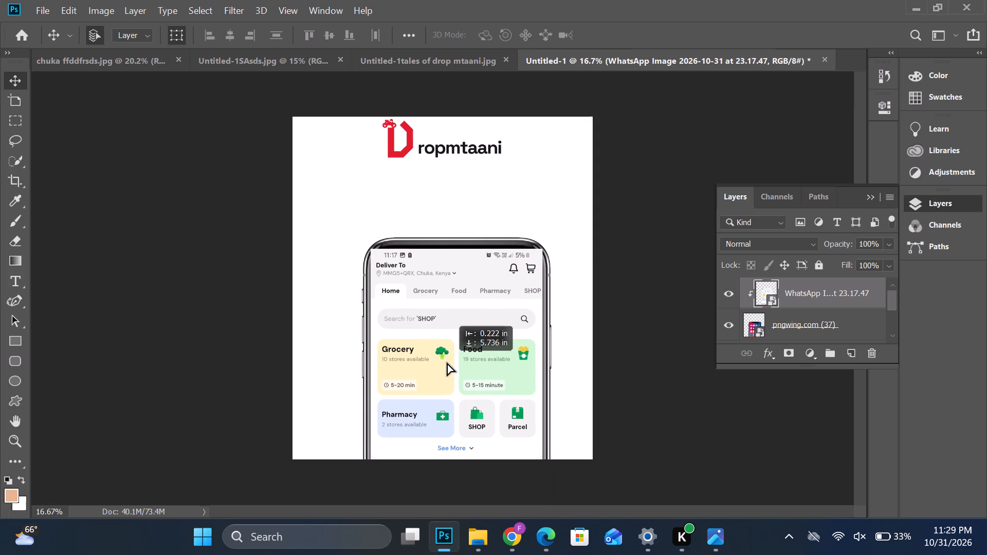
{"action": "left_click_drag", "start_coordinate": [447, 362], "coordinate": [447, 362]}
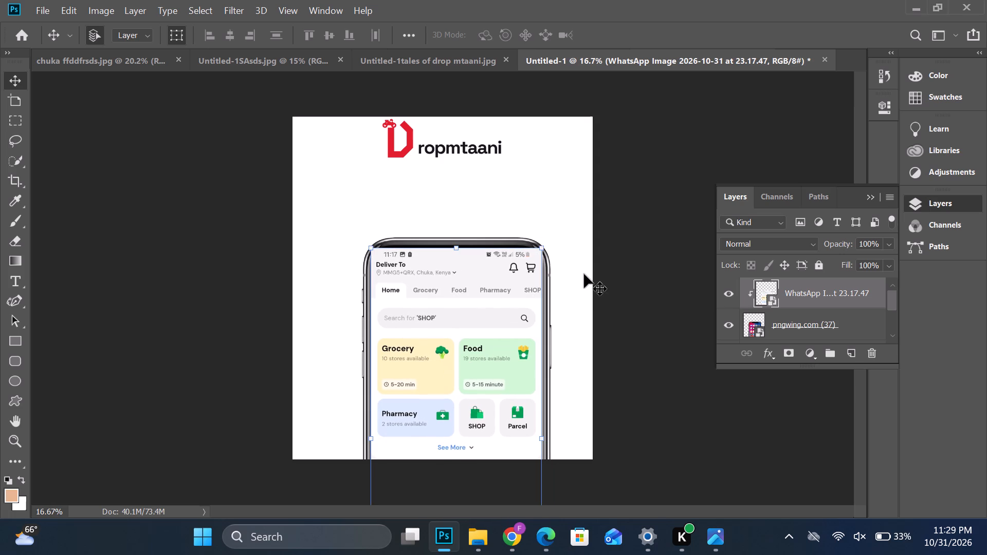
{"action": "left_click", "coordinate": [584, 273]}
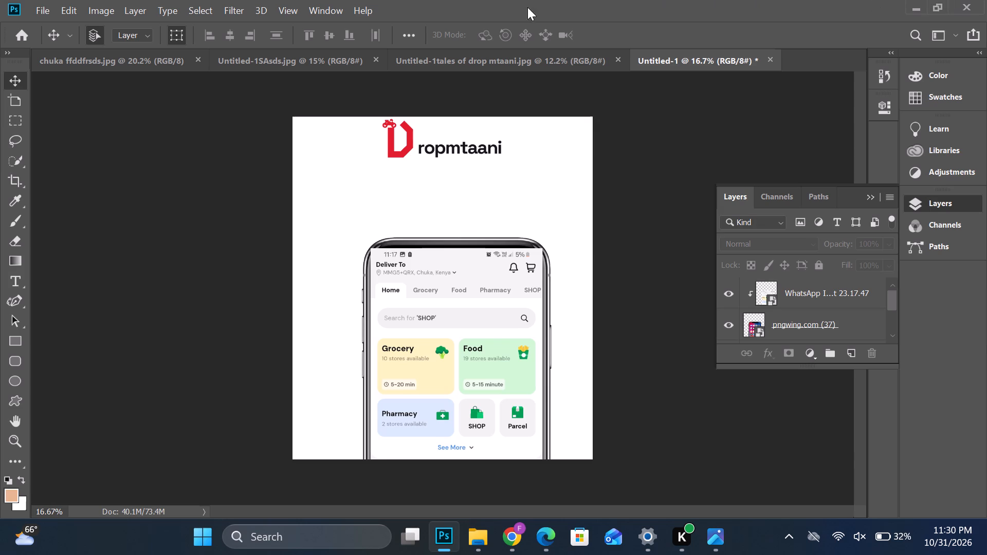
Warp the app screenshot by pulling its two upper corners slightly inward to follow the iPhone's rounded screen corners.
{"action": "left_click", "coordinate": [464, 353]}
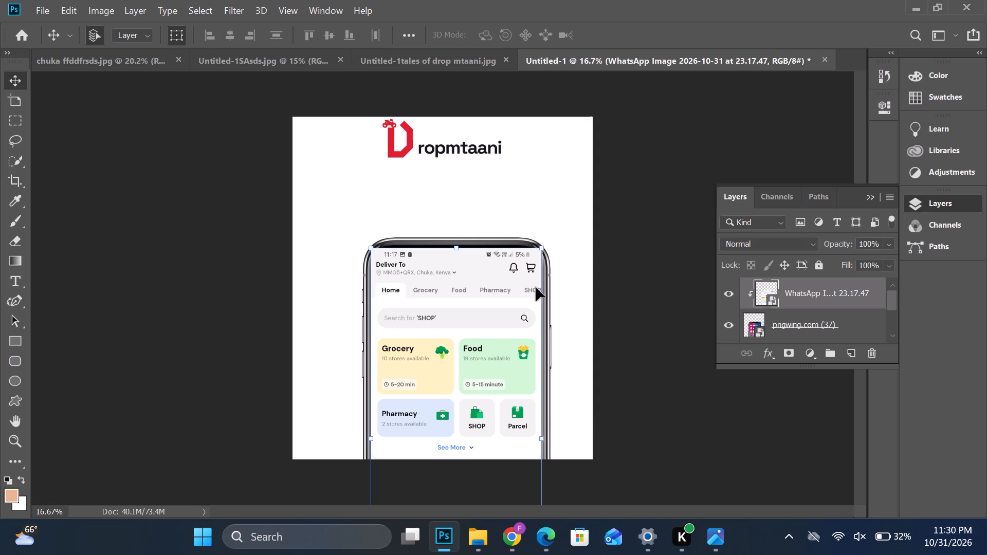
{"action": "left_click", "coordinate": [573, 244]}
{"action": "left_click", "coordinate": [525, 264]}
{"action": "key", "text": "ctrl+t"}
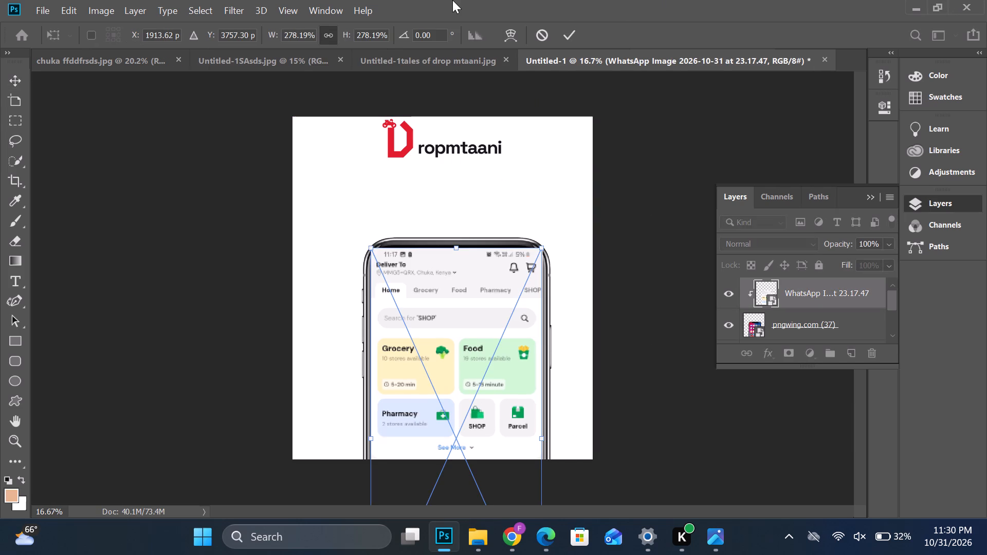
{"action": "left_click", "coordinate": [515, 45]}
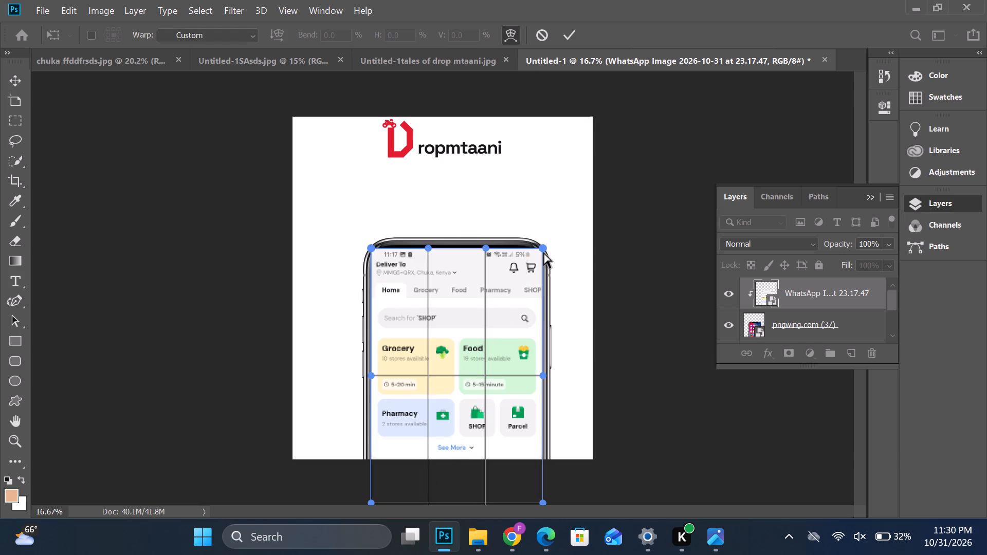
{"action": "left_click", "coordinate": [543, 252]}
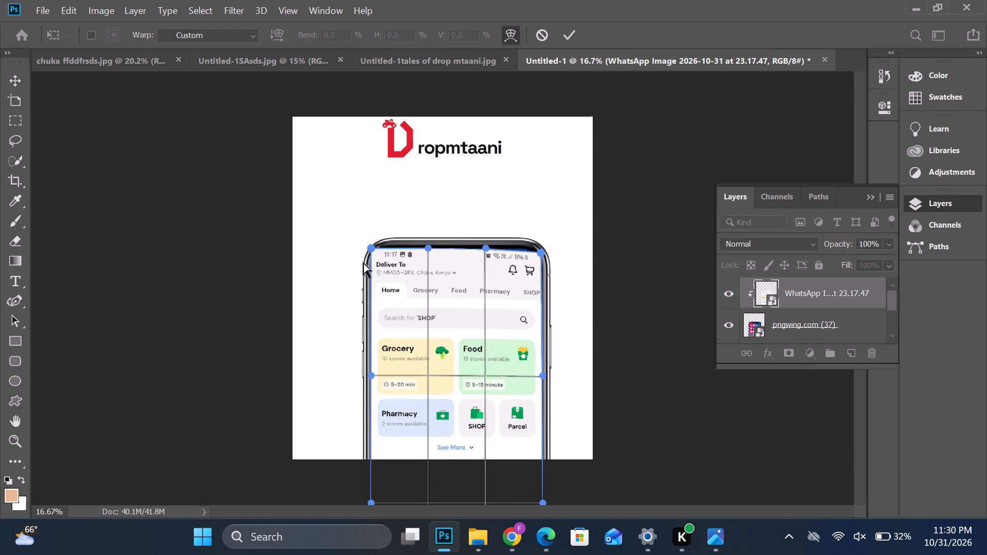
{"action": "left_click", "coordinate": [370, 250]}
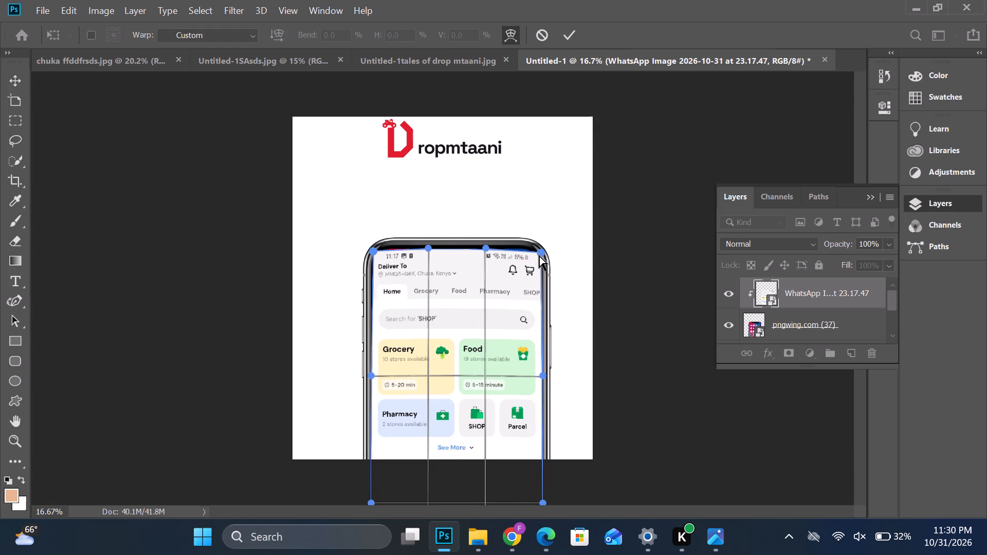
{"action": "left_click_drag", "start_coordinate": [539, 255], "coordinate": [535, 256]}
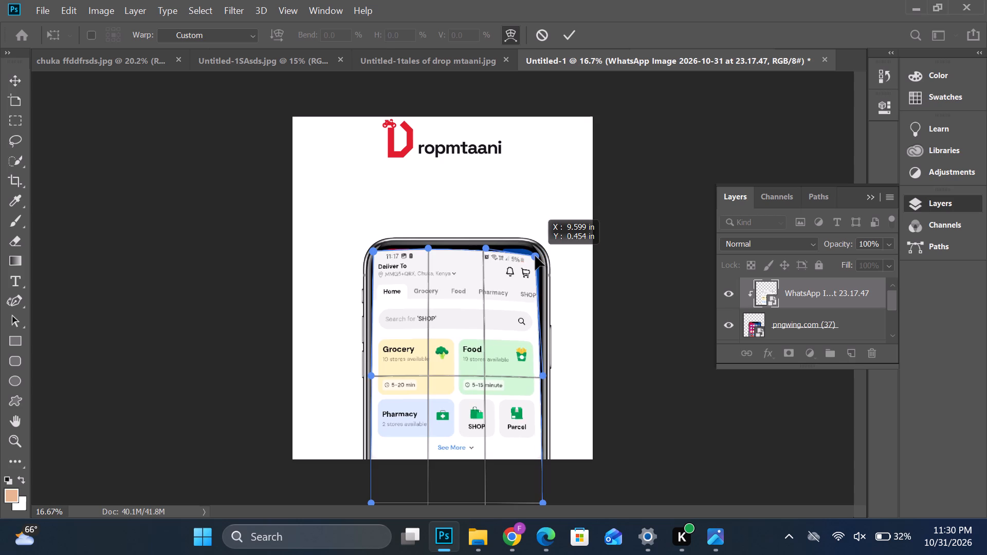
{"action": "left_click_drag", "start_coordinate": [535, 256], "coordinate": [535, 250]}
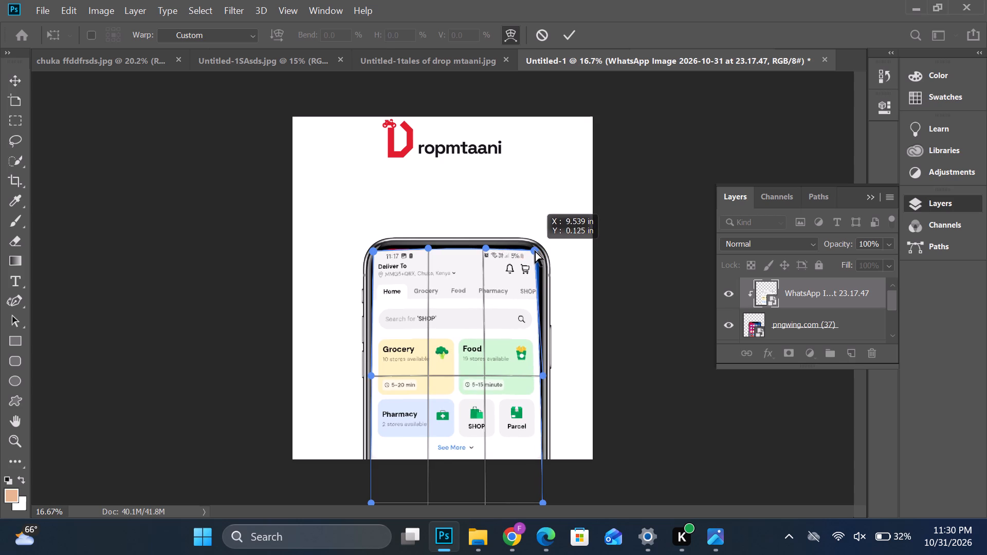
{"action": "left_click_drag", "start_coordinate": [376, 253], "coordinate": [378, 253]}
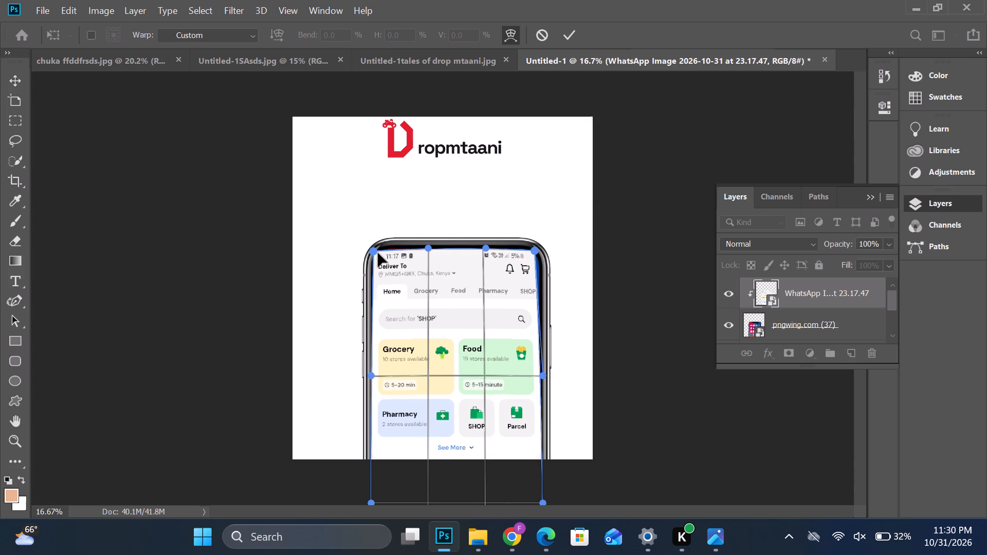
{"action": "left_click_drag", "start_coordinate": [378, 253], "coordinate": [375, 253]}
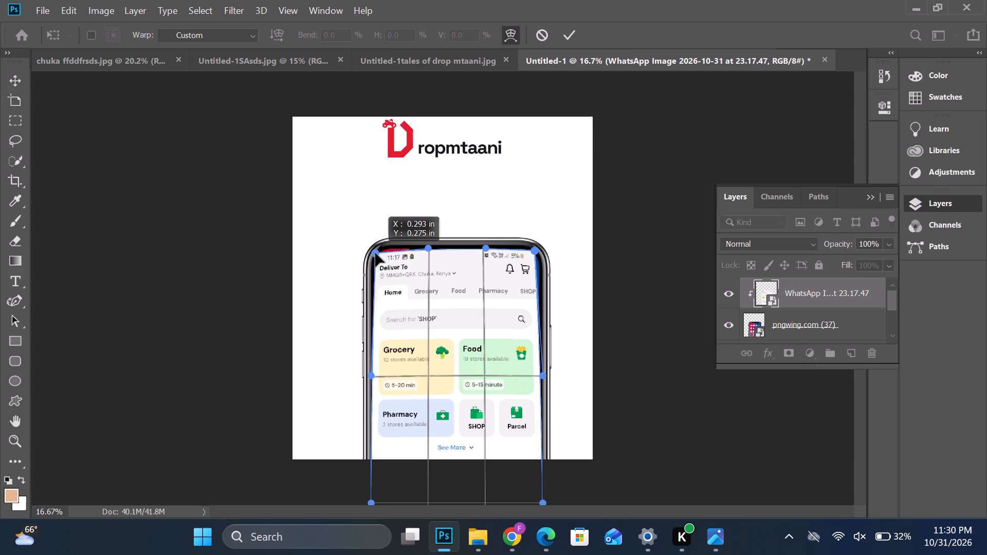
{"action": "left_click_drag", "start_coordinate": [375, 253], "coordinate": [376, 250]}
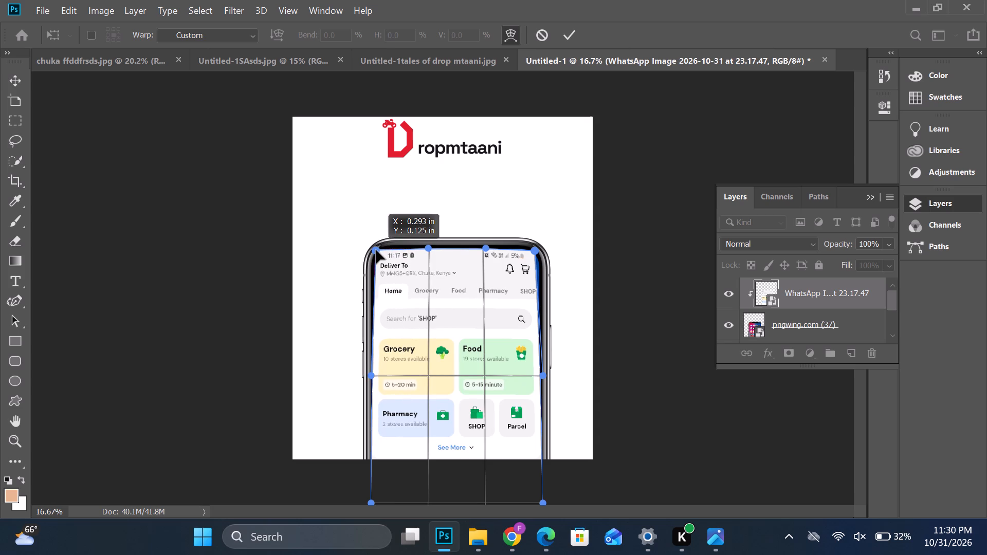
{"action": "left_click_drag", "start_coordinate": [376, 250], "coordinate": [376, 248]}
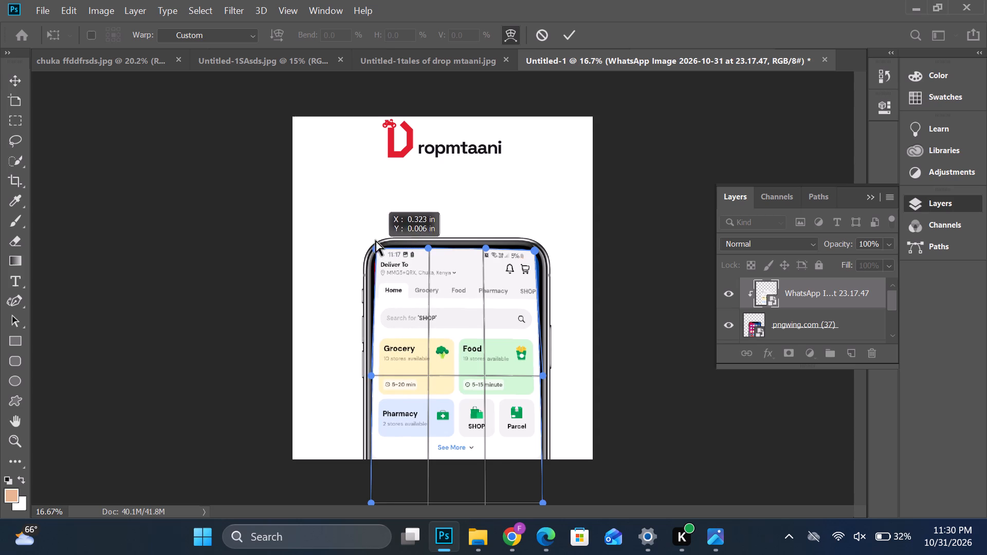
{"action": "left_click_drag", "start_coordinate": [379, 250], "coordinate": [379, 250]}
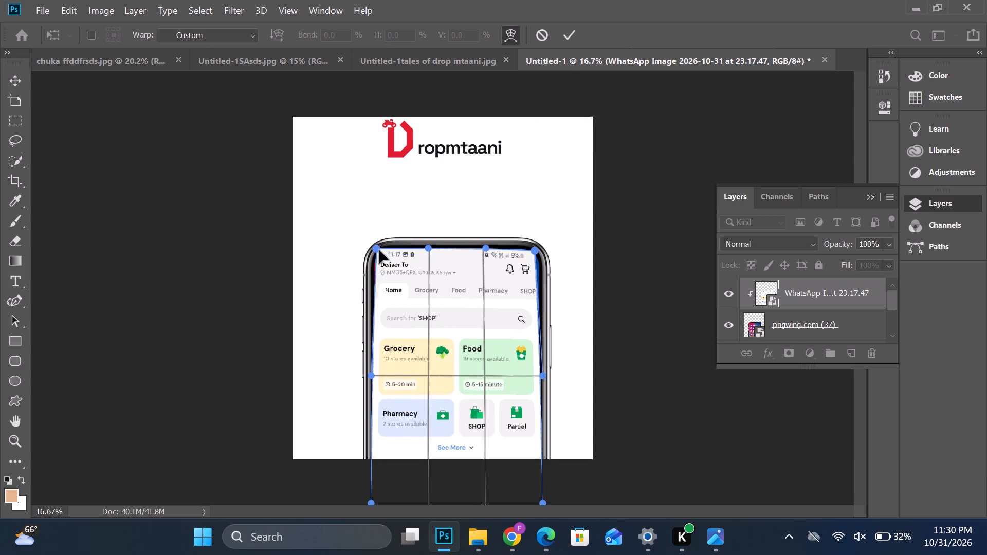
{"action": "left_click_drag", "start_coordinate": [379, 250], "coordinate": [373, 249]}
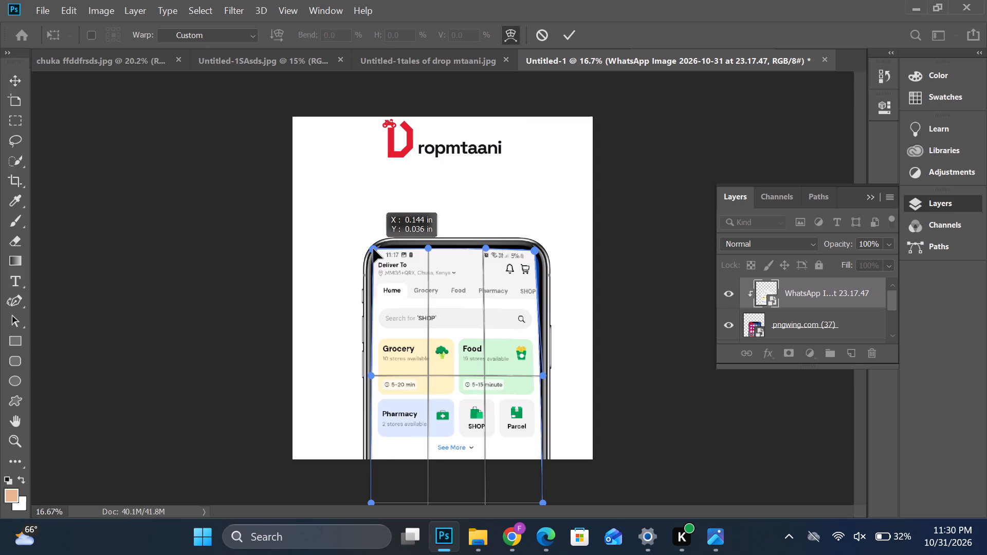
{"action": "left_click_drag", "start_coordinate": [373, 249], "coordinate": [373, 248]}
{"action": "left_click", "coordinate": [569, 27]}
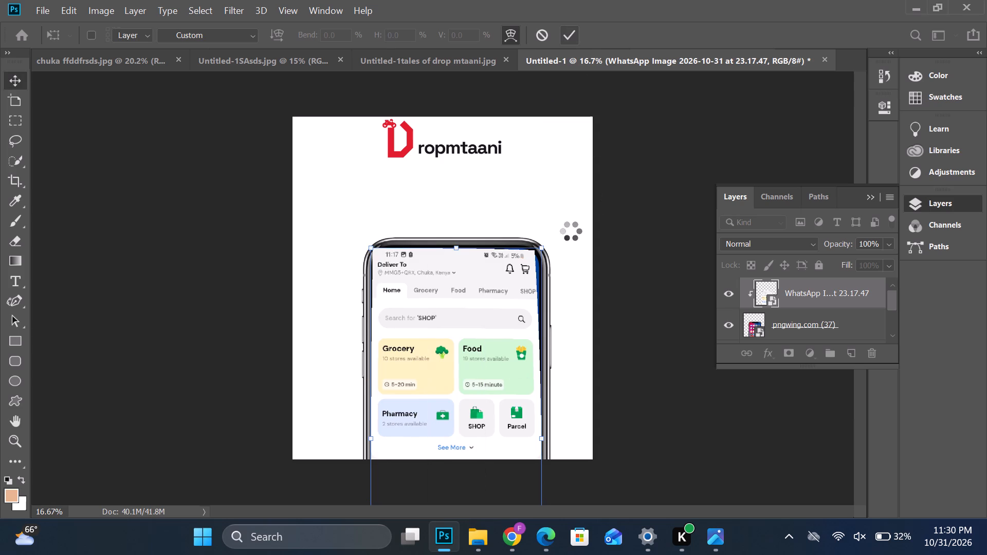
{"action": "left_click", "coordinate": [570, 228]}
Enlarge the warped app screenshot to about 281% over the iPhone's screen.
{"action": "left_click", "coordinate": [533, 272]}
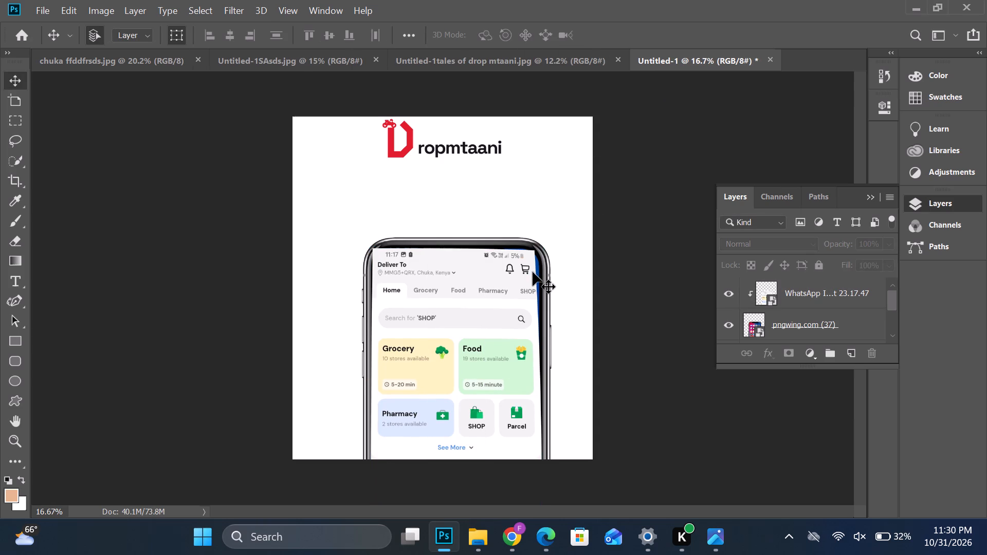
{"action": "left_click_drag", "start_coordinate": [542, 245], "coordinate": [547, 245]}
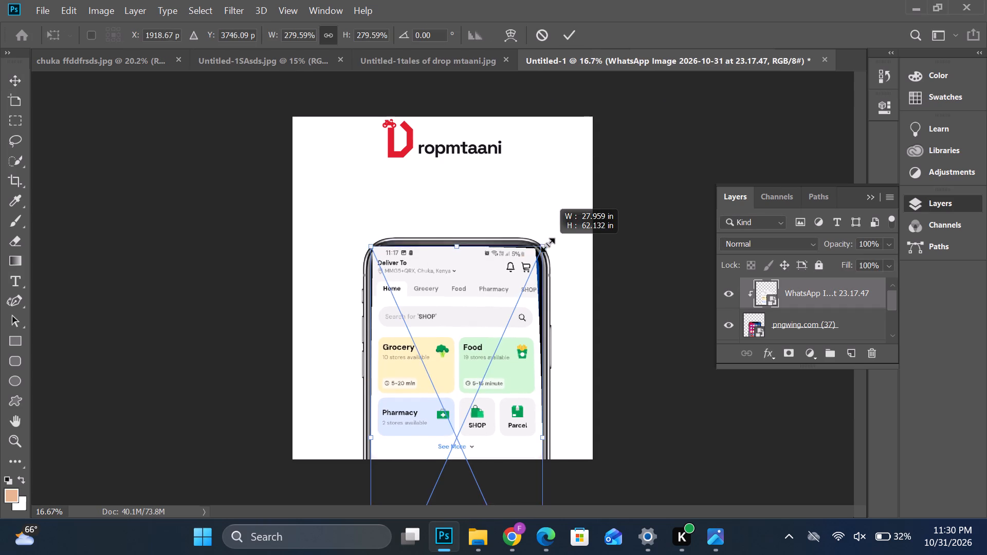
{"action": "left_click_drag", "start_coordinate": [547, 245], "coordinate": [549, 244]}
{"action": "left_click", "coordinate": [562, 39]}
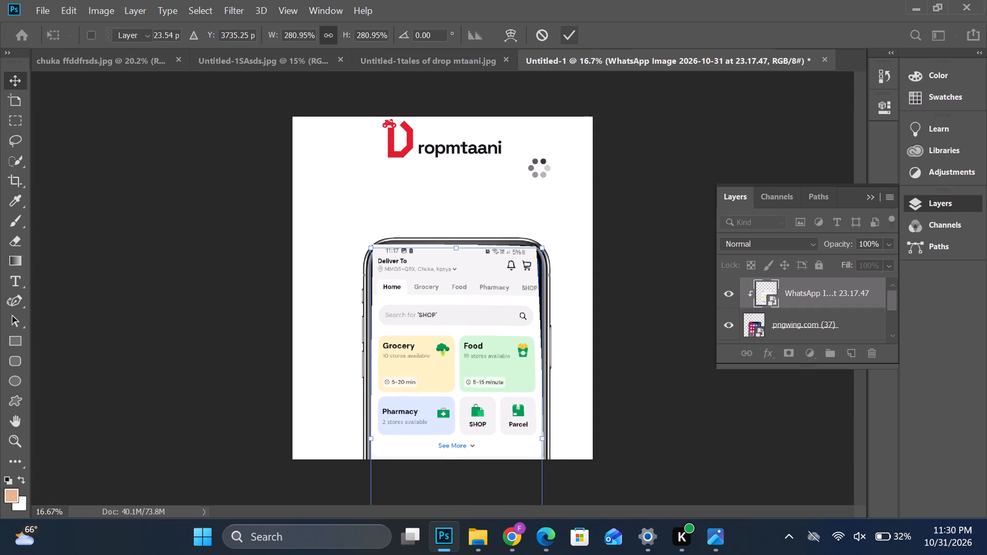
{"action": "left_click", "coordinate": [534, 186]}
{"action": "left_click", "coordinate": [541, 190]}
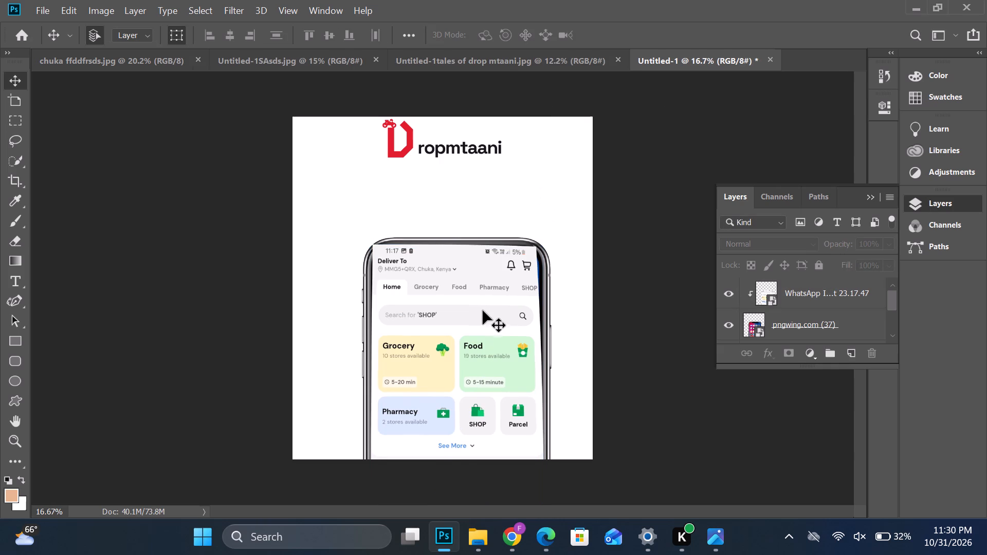
Delete the WhatsApp screenshot layer and the pngwing.com (37) iPhone layer from the poster.
{"action": "left_click", "coordinate": [483, 312]}
{"action": "key", "text": "BackSpace"}
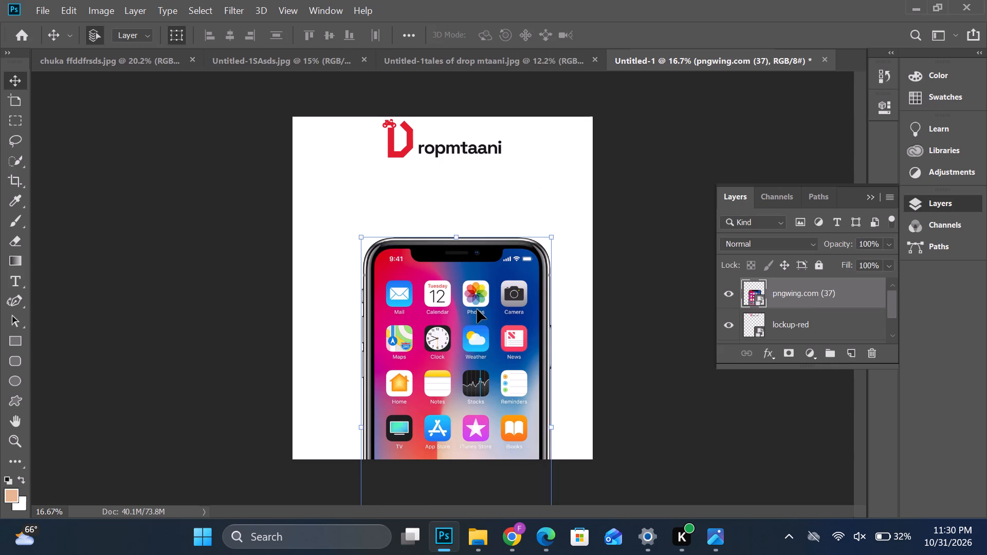
{"action": "left_click", "coordinate": [548, 198]}
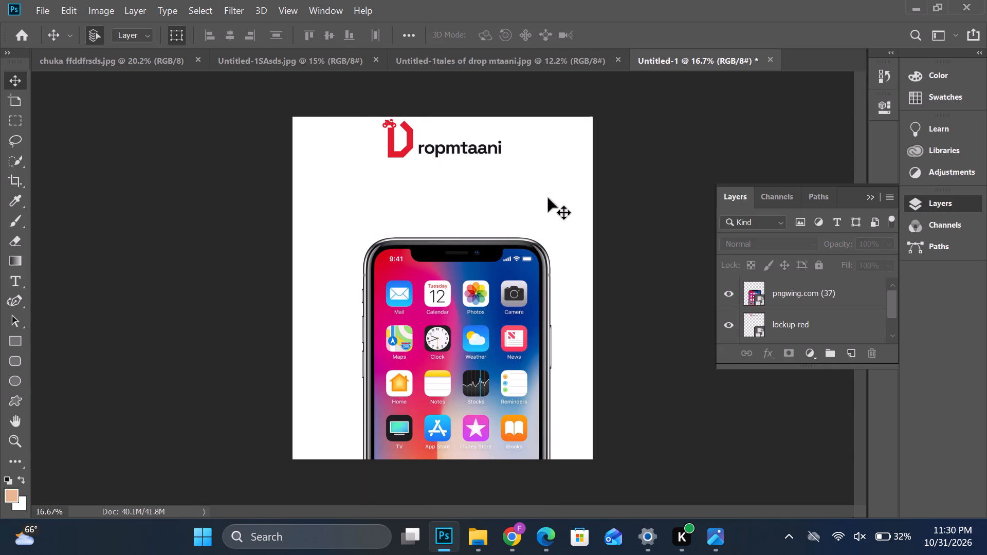
{"action": "left_click", "coordinate": [445, 320]}
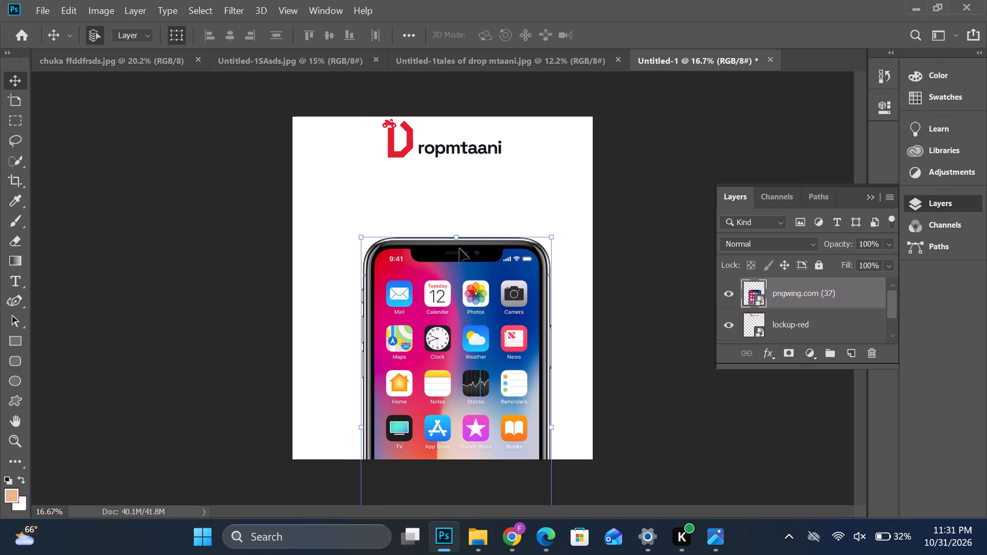
{"action": "left_click", "coordinate": [476, 203]}
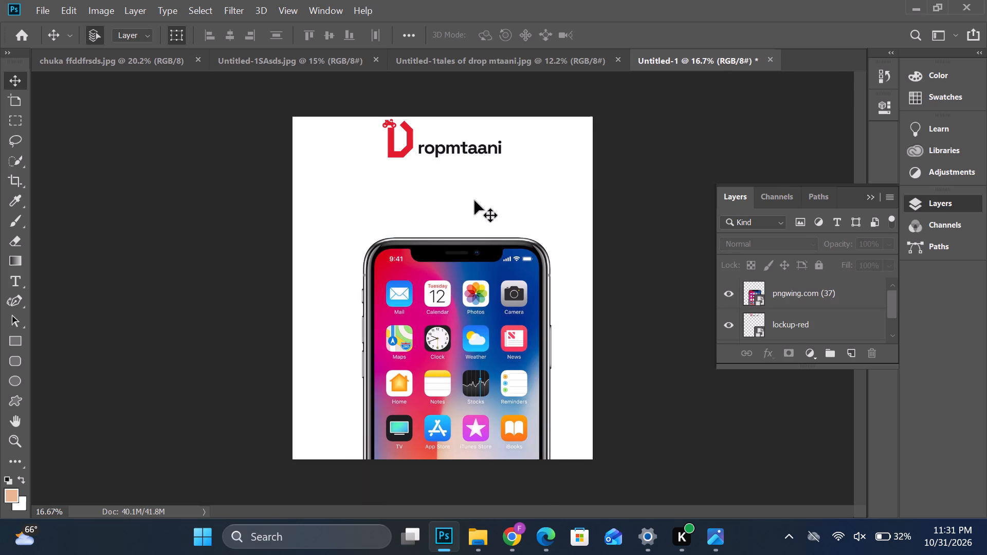
{"action": "left_click", "coordinate": [504, 340]}
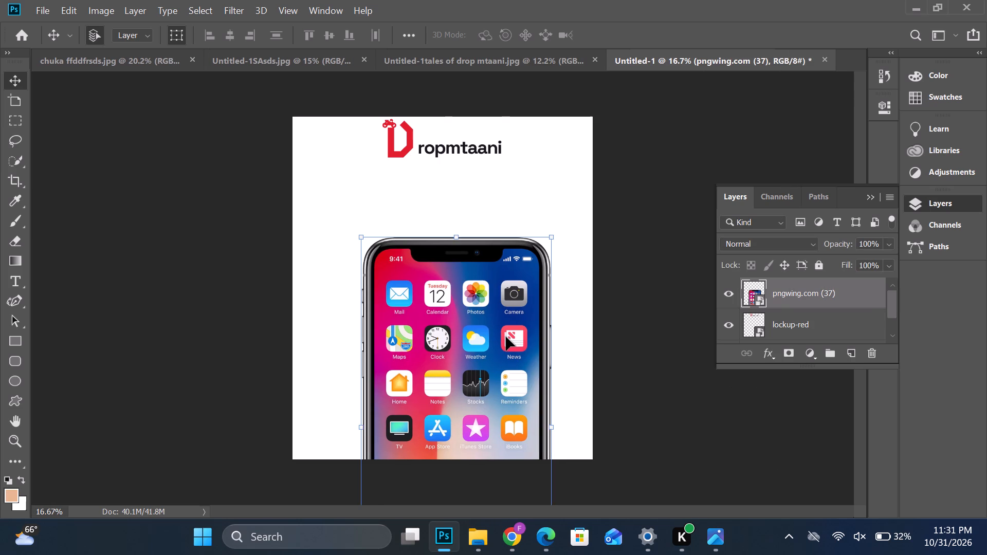
{"action": "key", "text": "BackSpace"}
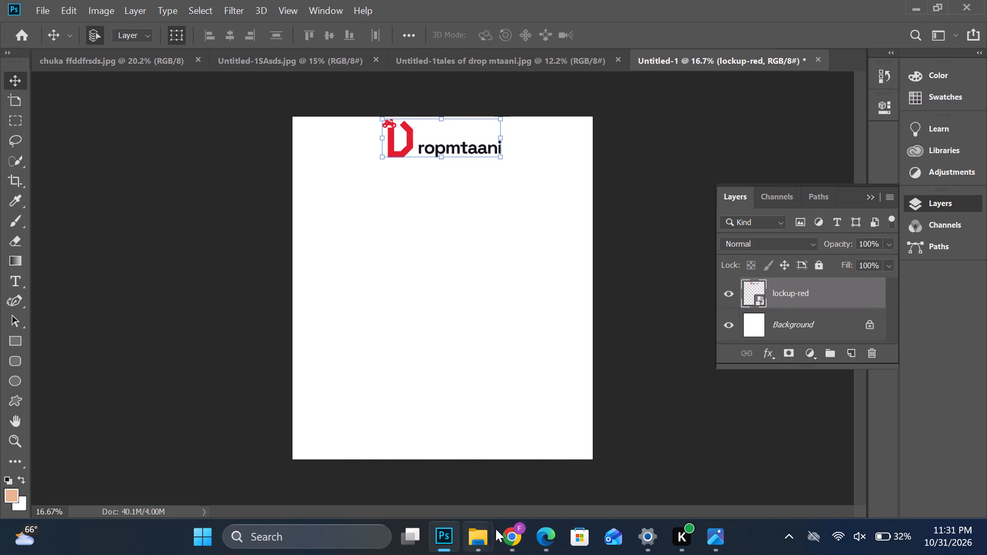
Look through the related iPhone images on pngwing.com in Chrome for another phone mockup, then return to the poster in Photoshop.
{"action": "left_click", "coordinate": [517, 539]}
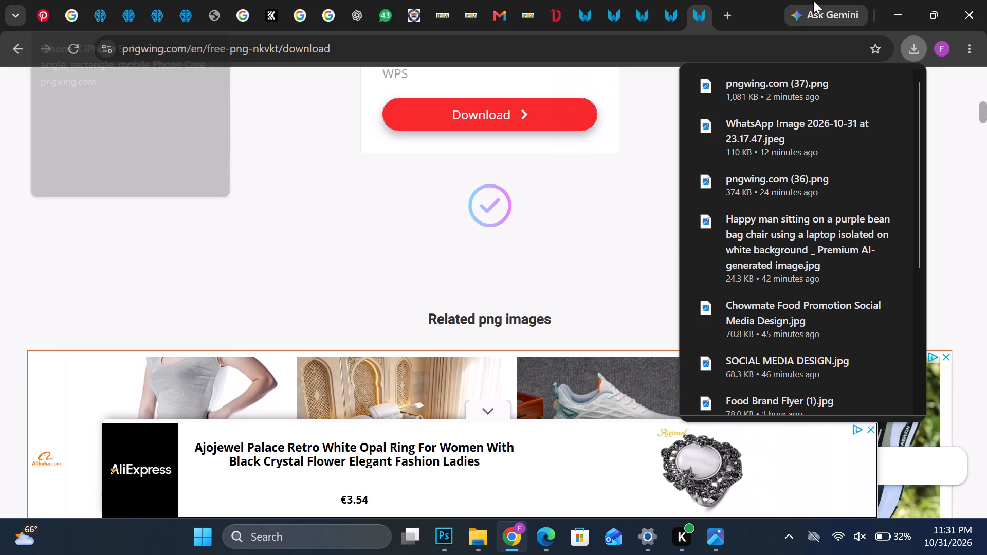
{"action": "left_click", "coordinate": [666, 15]}
{"action": "scroll", "coordinate": [599, 221], "scroll_direction": "down", "scroll_amount": 1}
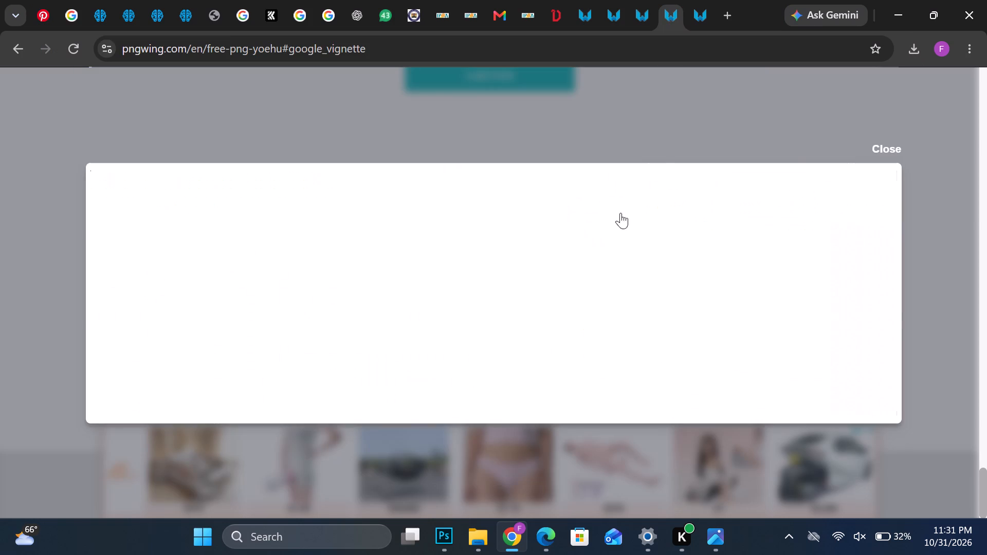
{"action": "left_click", "coordinate": [873, 150]}
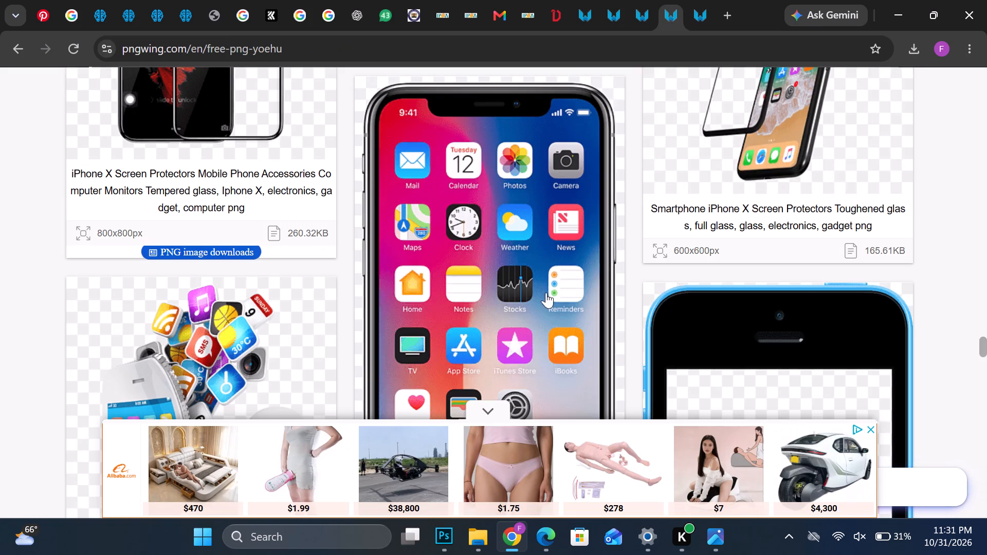
{"action": "scroll", "coordinate": [538, 297], "scroll_direction": "down", "scroll_amount": 3}
{"action": "scroll", "coordinate": [540, 296], "scroll_direction": "up", "scroll_amount": 4}
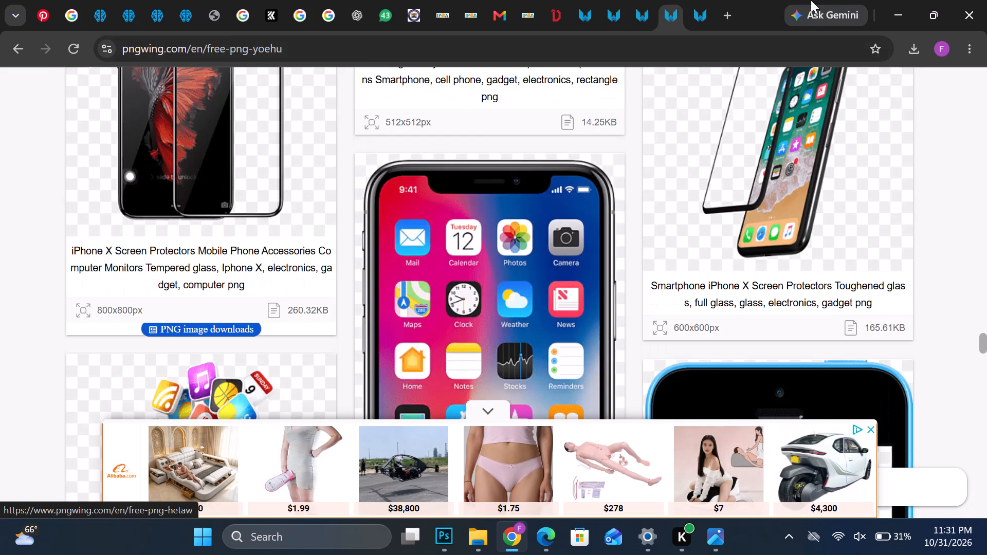
{"action": "left_click", "coordinate": [909, 12]}
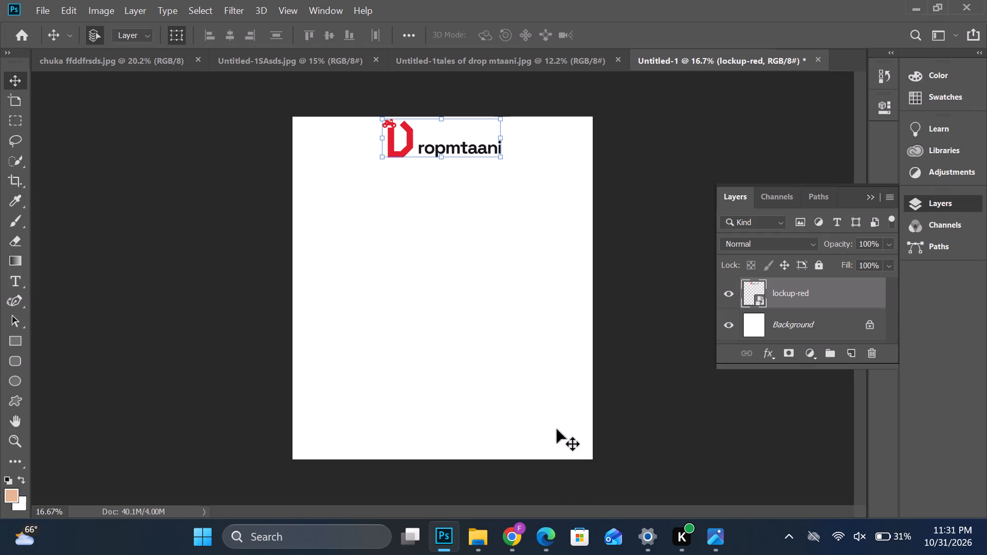
{"action": "left_click", "coordinate": [624, 398]}
Place the blank-screen iPhone image pngwing.com (36) from Downloads, centred below the logo and running off the poster's bottom edge.
{"action": "left_click", "coordinate": [485, 547]}
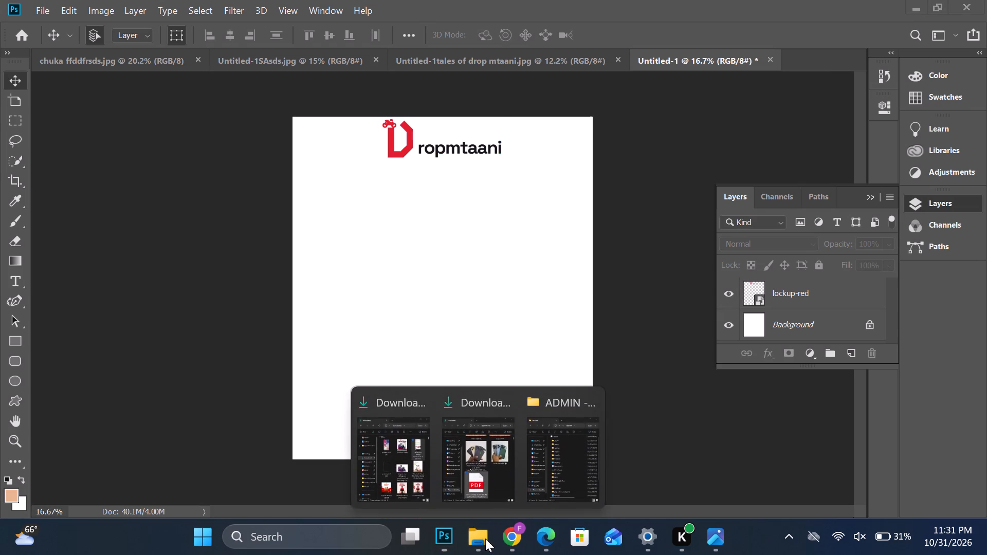
{"action": "left_click", "coordinate": [422, 483]}
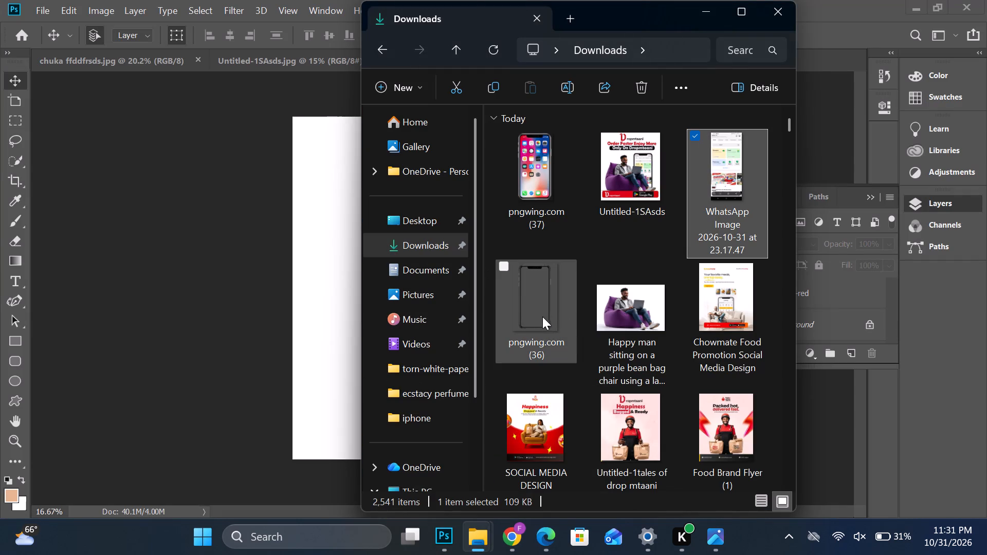
{"action": "left_click", "coordinate": [524, 312]}
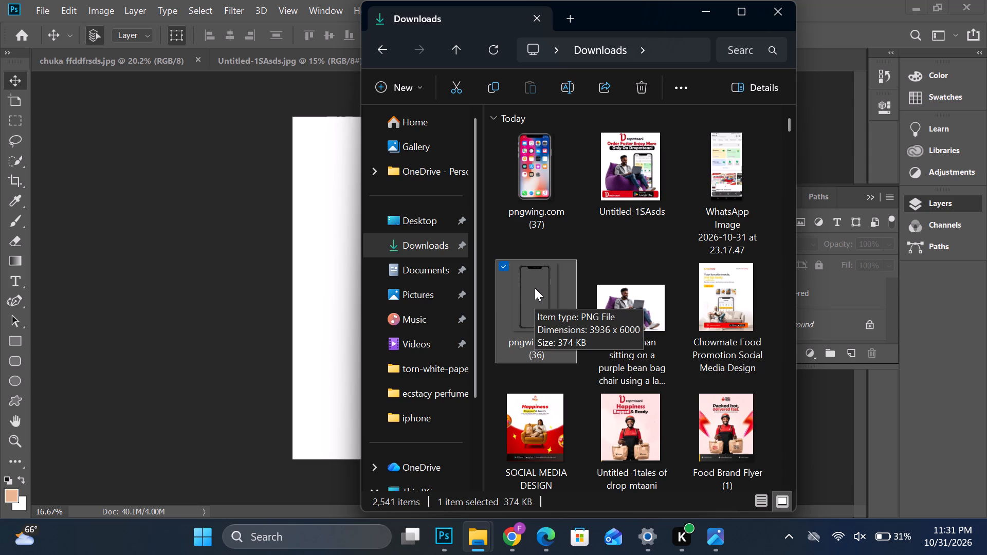
{"action": "left_click_drag", "start_coordinate": [536, 288], "coordinate": [328, 331]}
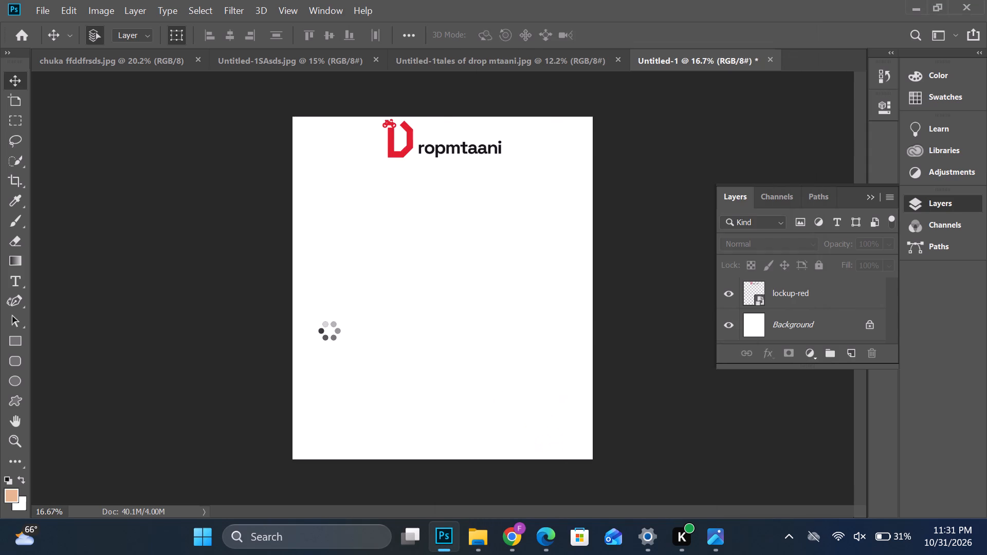
{"action": "left_click_drag", "start_coordinate": [406, 315], "coordinate": [408, 411]}
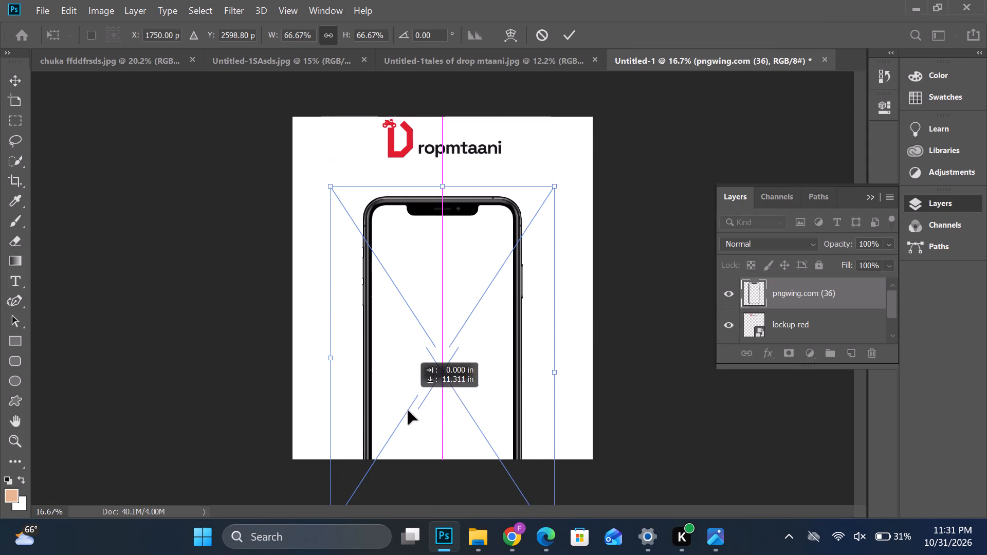
{"action": "left_click_drag", "start_coordinate": [408, 411], "coordinate": [403, 440]}
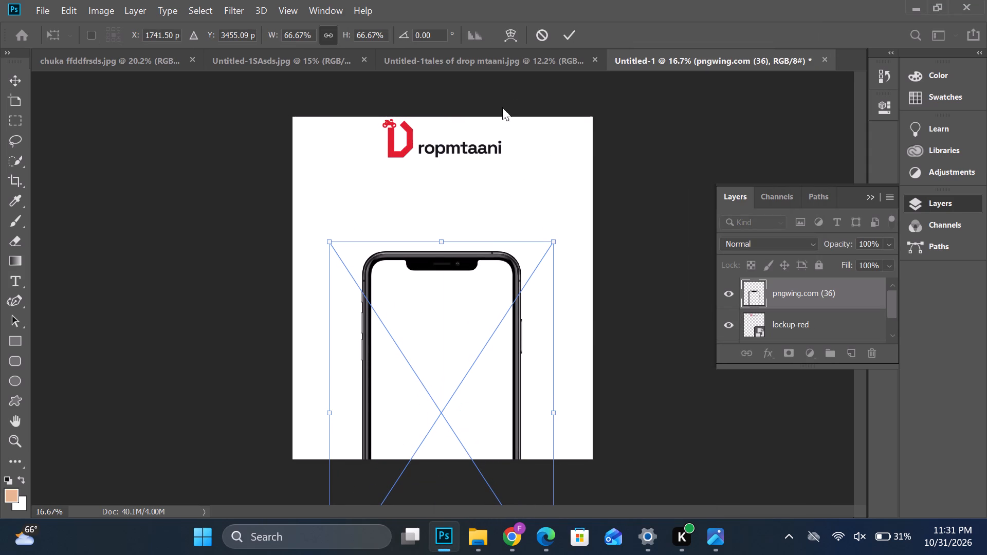
{"action": "left_click", "coordinate": [564, 34]}
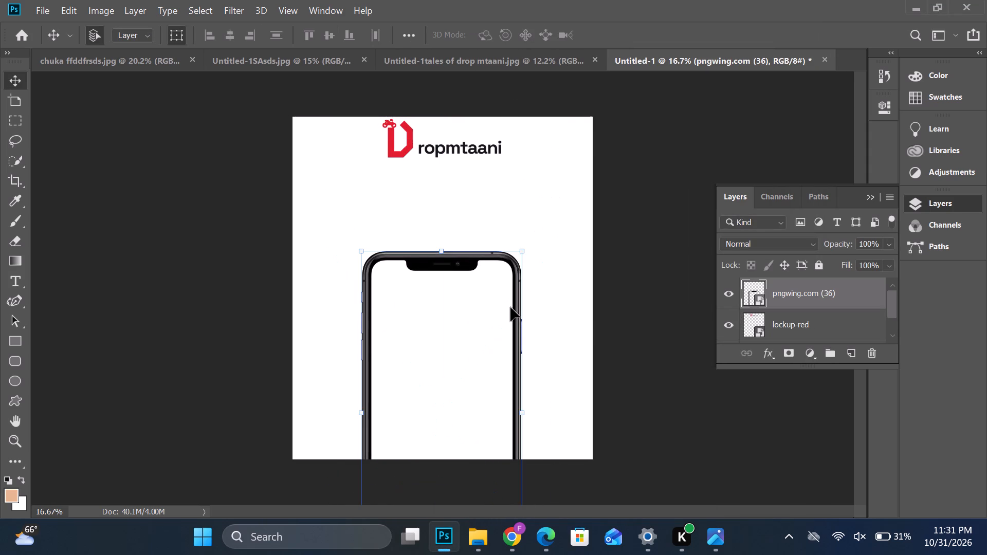
{"action": "left_click", "coordinate": [511, 307]}
{"action": "left_click", "coordinate": [549, 201]}
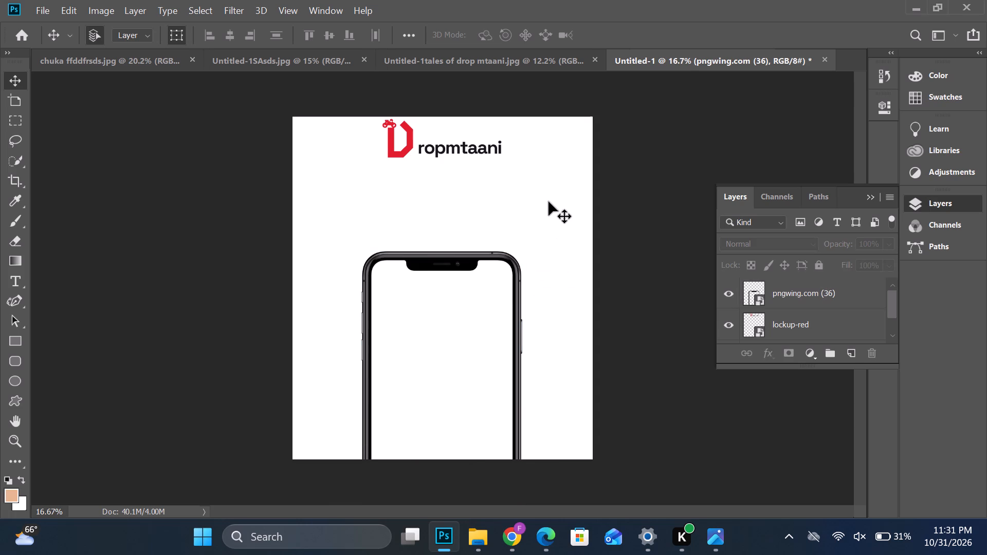
Place the WhatsApp app screenshot from Downloads within the iPhone's screen on the poster.
{"action": "left_click", "coordinate": [482, 541]}
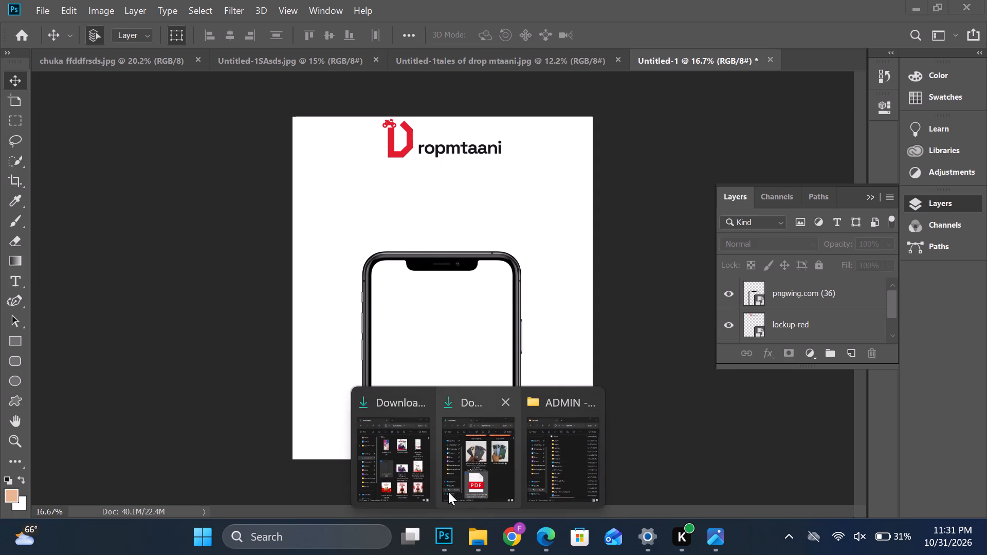
Place the WhatsApp app screenshot from Downloads on the poster, scaled to about 226% so it fills the iPhone's screen width from the phone's top edge.
{"action": "left_click", "coordinate": [422, 478]}
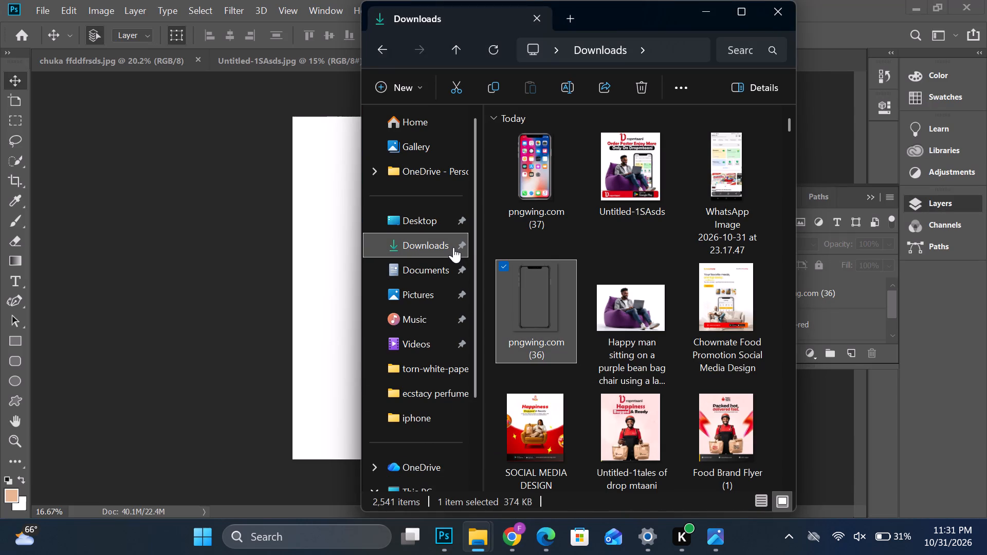
{"action": "left_click", "coordinate": [728, 172]}
{"action": "left_click_drag", "start_coordinate": [733, 153], "coordinate": [660, 197]}
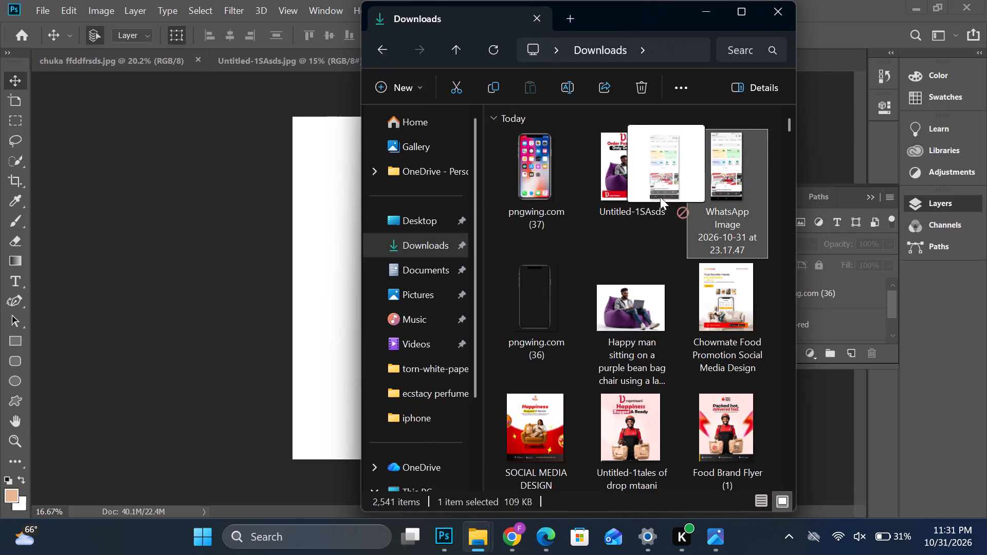
{"action": "left_click_drag", "start_coordinate": [660, 197], "coordinate": [341, 337]}
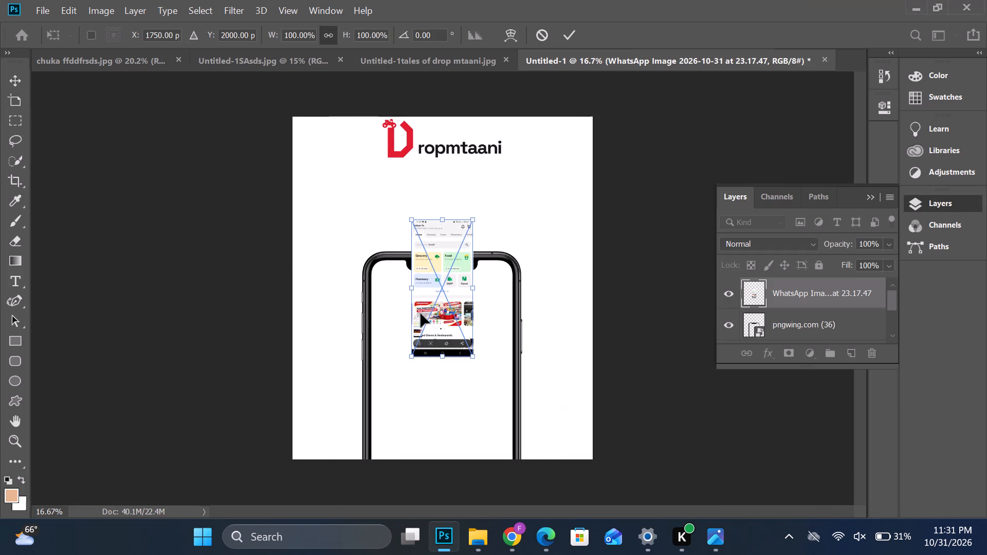
{"action": "left_click_drag", "start_coordinate": [443, 359], "coordinate": [454, 516]}
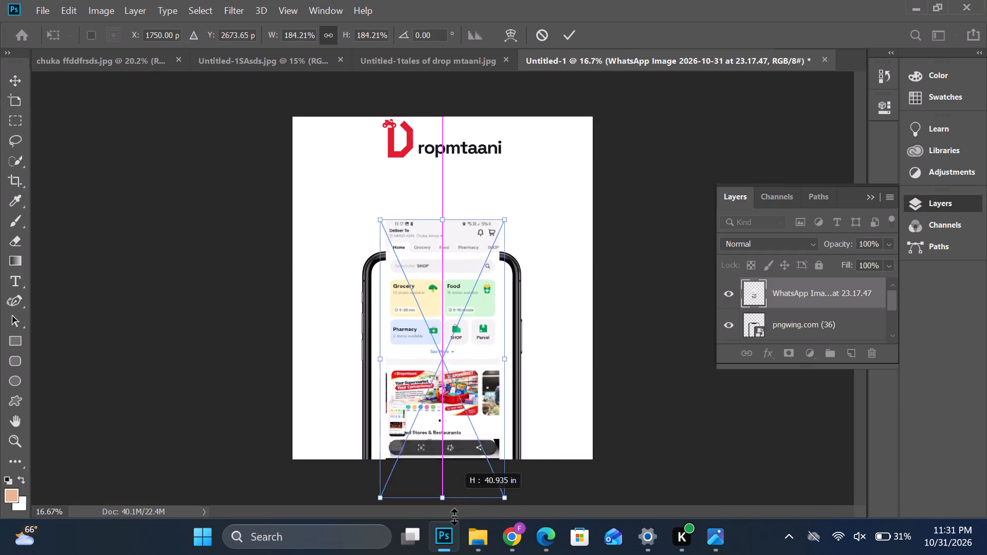
{"action": "left_click_drag", "start_coordinate": [454, 516], "coordinate": [454, 517]}
{"action": "left_click_drag", "start_coordinate": [450, 403], "coordinate": [450, 441]}
{"action": "left_click", "coordinate": [376, 401]}
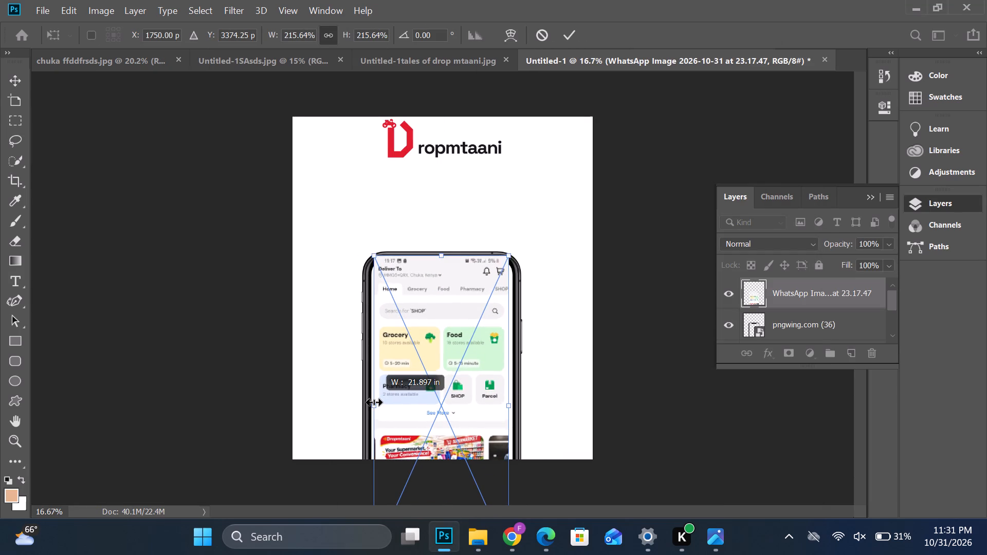
{"action": "left_click", "coordinate": [506, 403]}
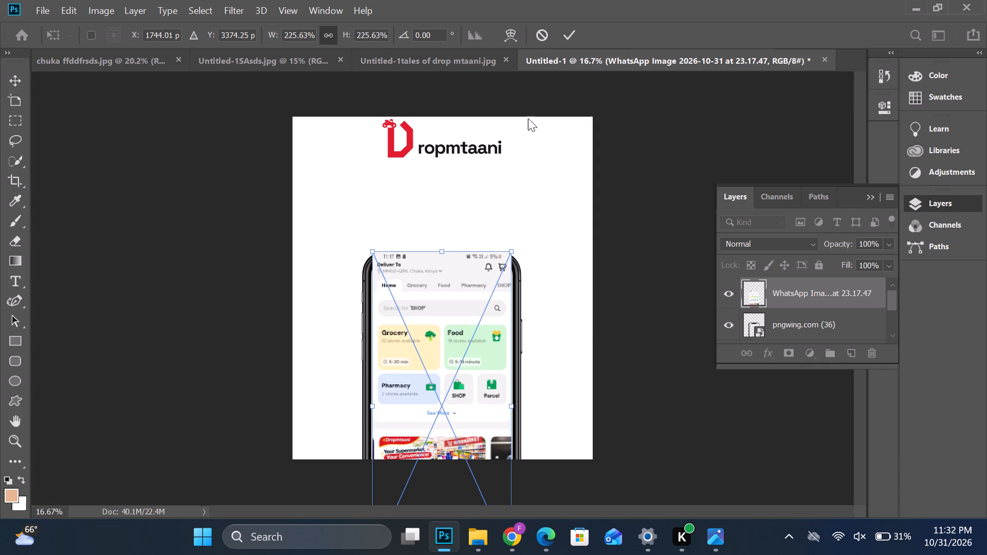
{"action": "left_click", "coordinate": [579, 31]}
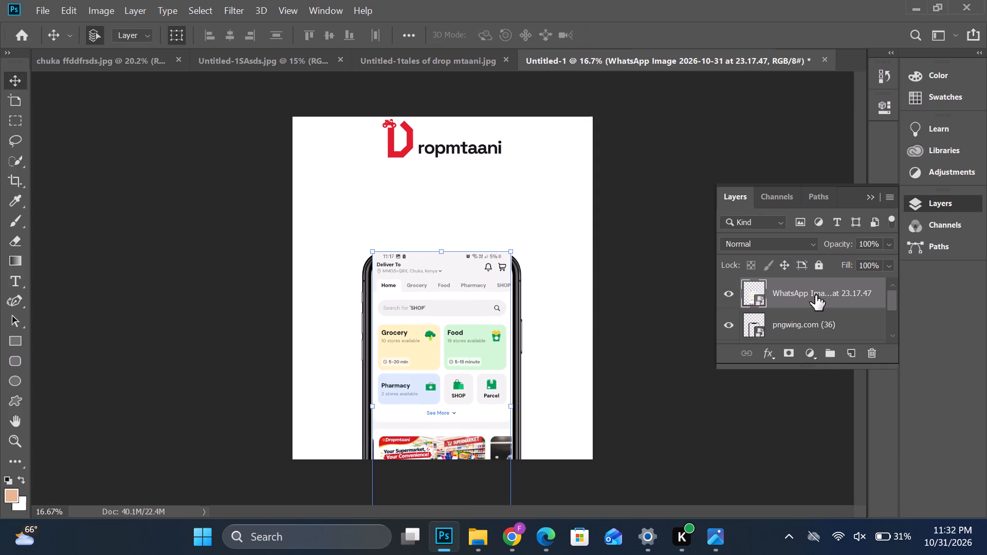
Move the WhatsApp screenshot layer beneath the pngwing.com (36) iPhone layer, then deselect it.
{"action": "left_click_drag", "start_coordinate": [815, 295], "coordinate": [815, 328]}
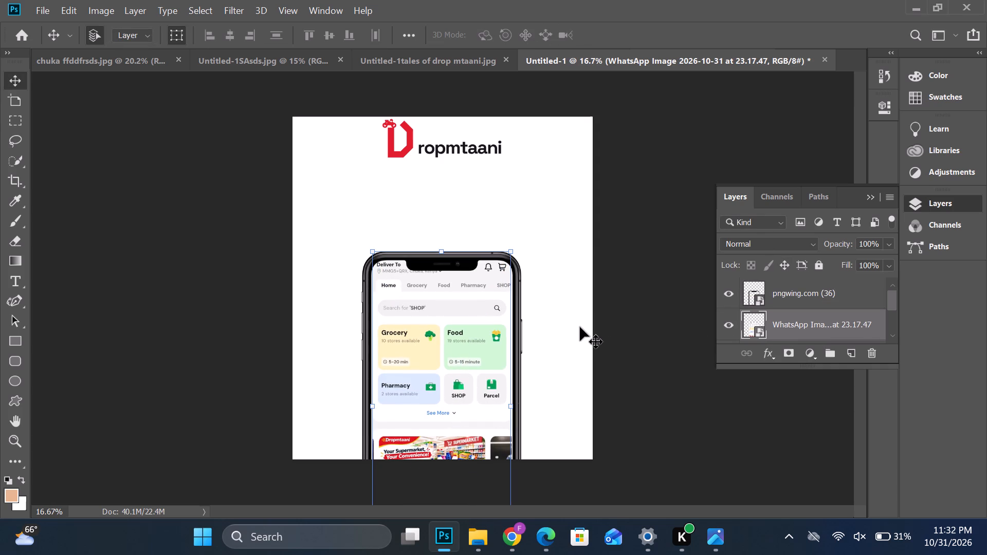
{"action": "left_click", "coordinate": [580, 327]}
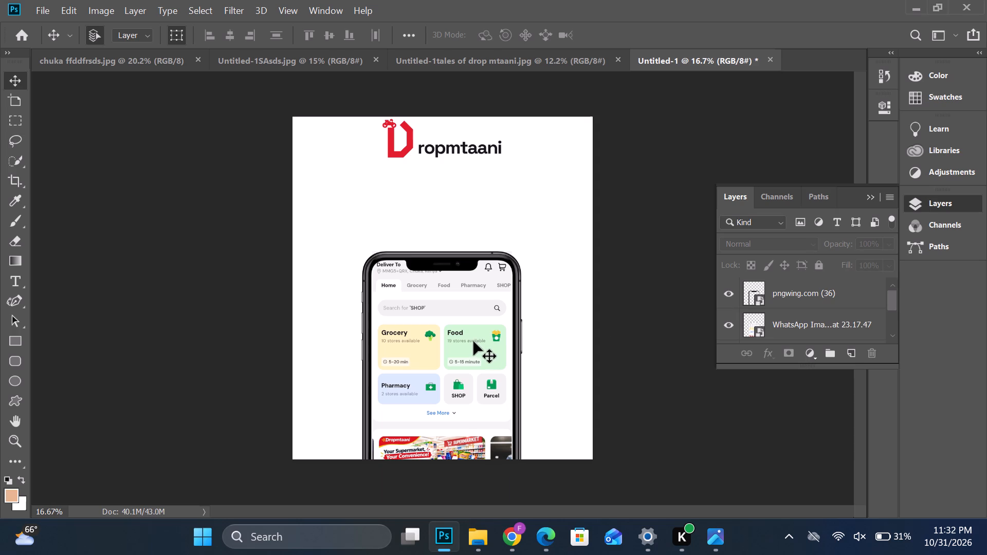
With the WhatsApp screenshot layer and Brush tool active, sample the app header's light grey f4f4f4 as the foreground colour.
{"action": "scroll", "coordinate": [467, 334], "scroll_direction": "up", "scroll_amount": 8}
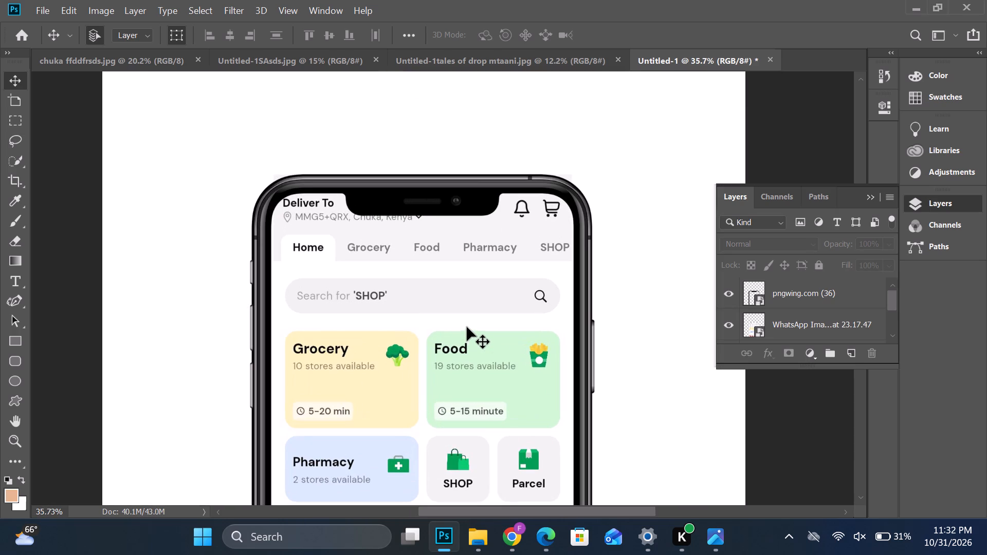
{"action": "left_click", "coordinate": [427, 225]}
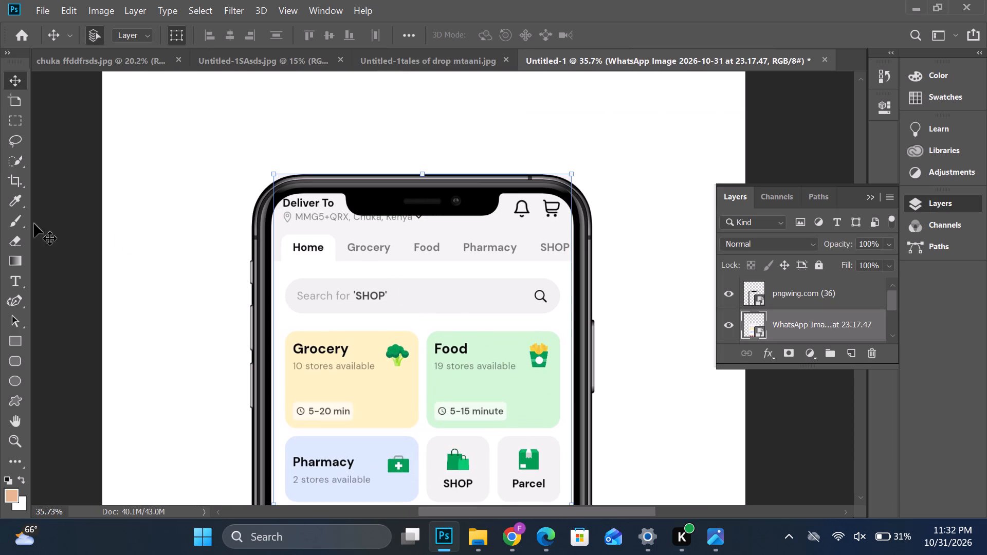
{"action": "left_click", "coordinate": [1, 217]}
{"action": "left_click", "coordinate": [12, 219]}
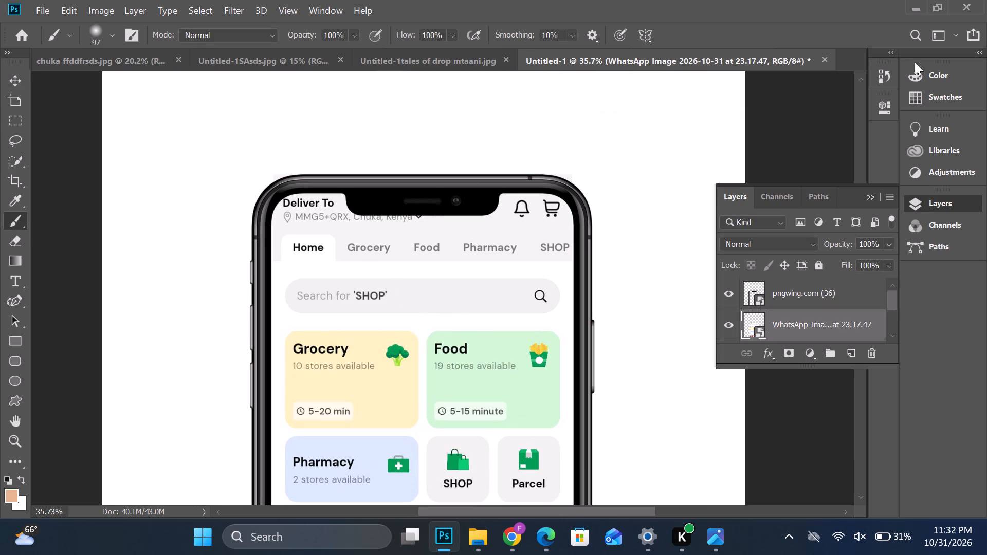
{"action": "left_click", "coordinate": [924, 72]}
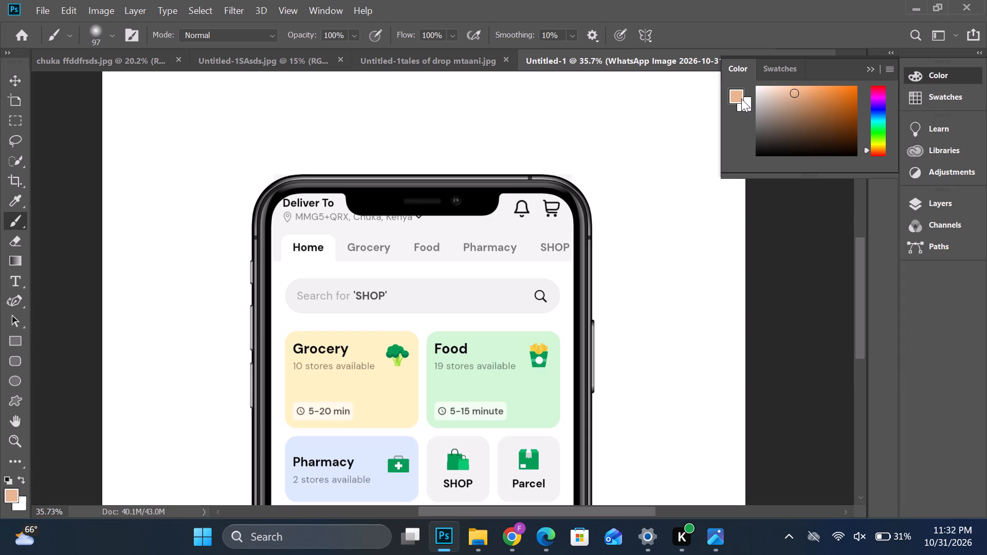
{"action": "left_click", "coordinate": [741, 99]}
{"action": "left_click", "coordinate": [473, 226]}
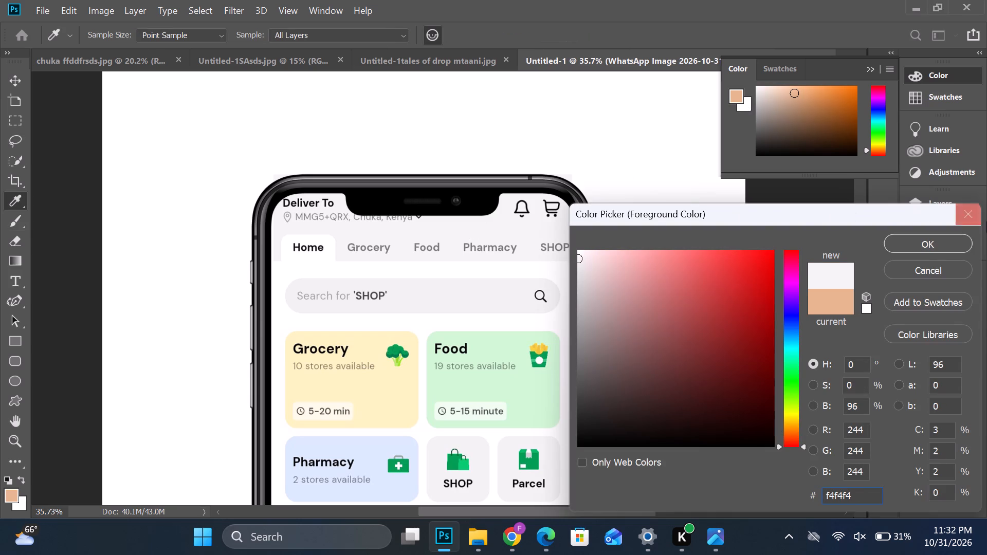
Rasterize the app screenshot and brush over its Deliver To address, bell and cart icons with #f4f4f4.
{"action": "left_click", "coordinate": [927, 245]}
{"action": "left_click", "coordinate": [422, 219]}
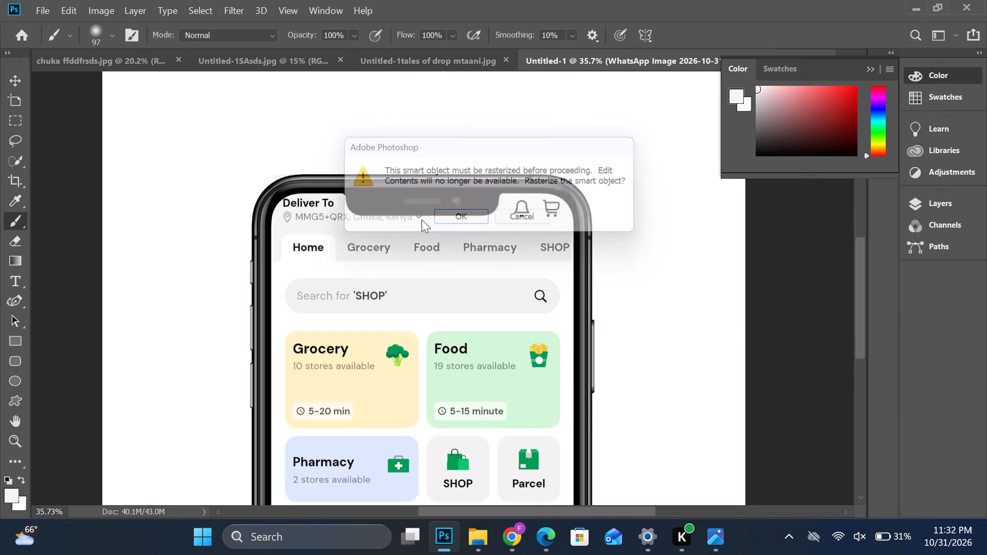
{"action": "left_click", "coordinate": [472, 222]}
{"action": "left_click_drag", "start_coordinate": [426, 218], "coordinate": [340, 218]}
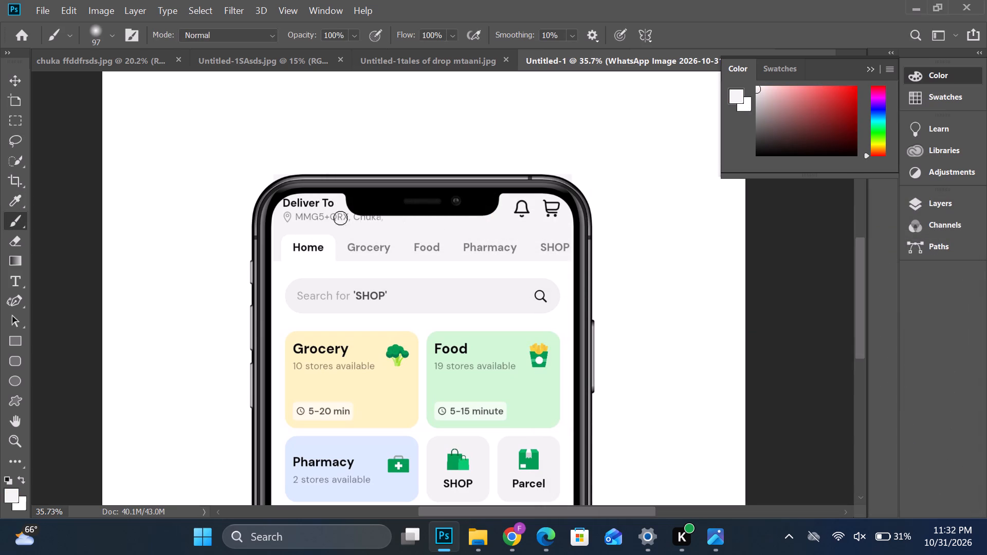
{"action": "left_click_drag", "start_coordinate": [340, 218], "coordinate": [285, 203]}
{"action": "left_click_drag", "start_coordinate": [285, 203], "coordinate": [463, 210]}
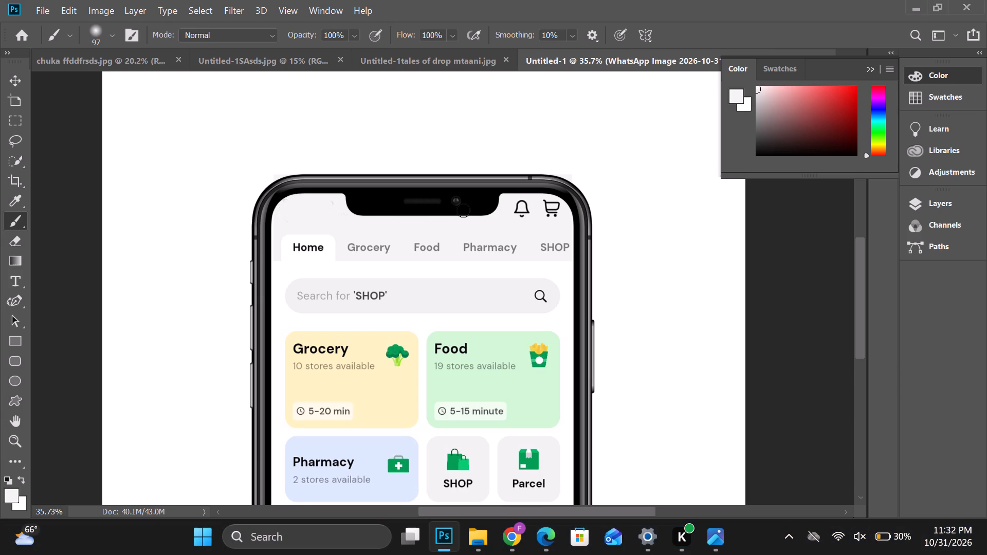
{"action": "left_click_drag", "start_coordinate": [463, 210], "coordinate": [553, 212]}
{"action": "left_click_drag", "start_coordinate": [553, 212], "coordinate": [539, 199]}
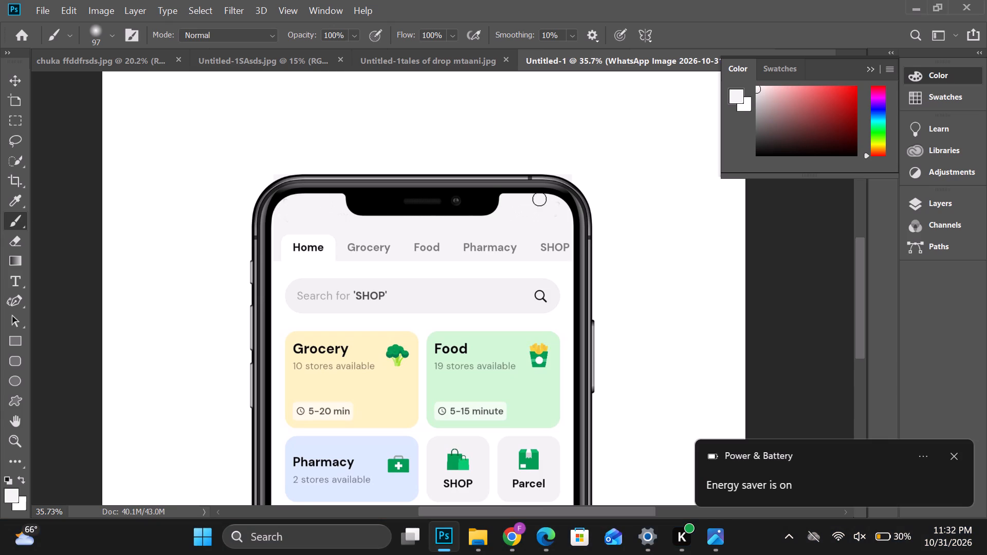
{"action": "scroll", "coordinate": [506, 211], "scroll_direction": "down", "scroll_amount": 6}
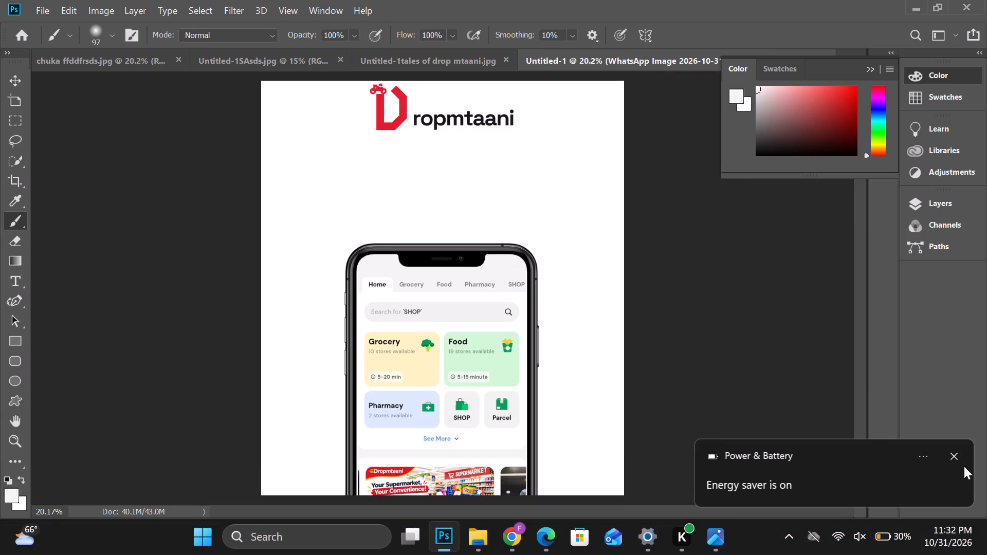
{"action": "left_click", "coordinate": [958, 458]}
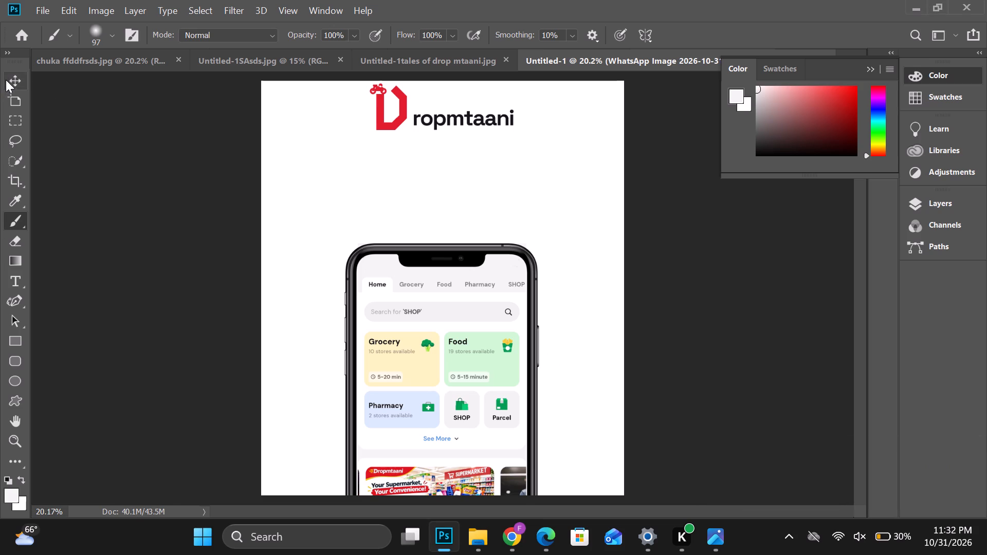
{"action": "left_click", "coordinate": [9, 80]}
{"action": "left_click", "coordinate": [602, 321]}
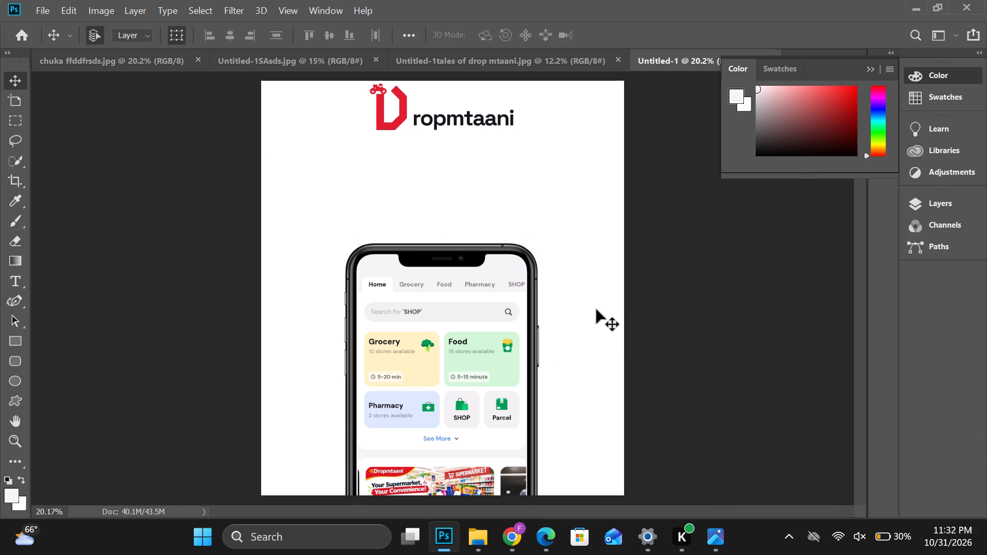
{"action": "scroll", "coordinate": [594, 311], "scroll_direction": "down", "scroll_amount": 2}
{"action": "scroll", "coordinate": [593, 309], "scroll_direction": "up", "scroll_amount": 3}
Switch to Chrome and look over the food-app flyer designs on Pinterest and the iPhone download page on pngwing.com.
{"action": "left_click", "coordinate": [512, 531]}
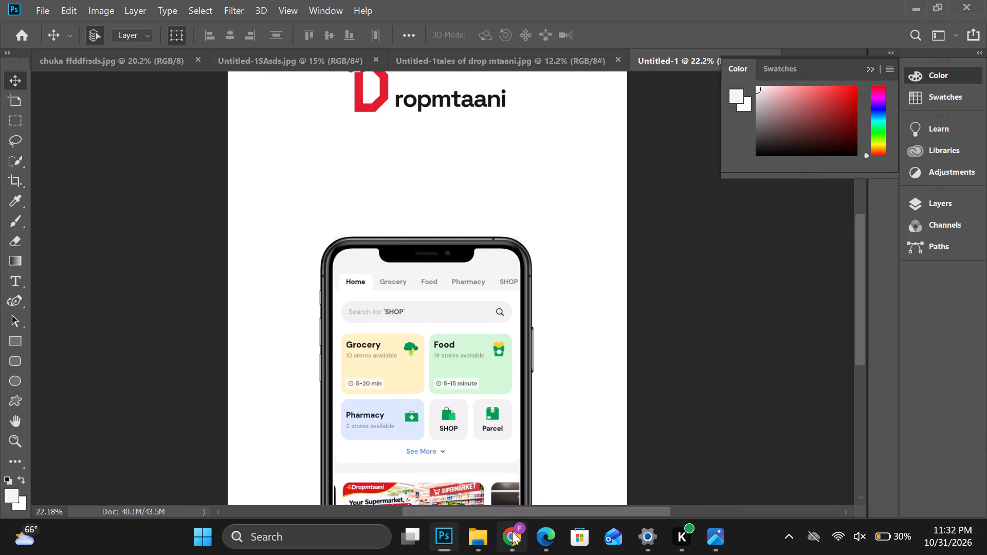
{"action": "scroll", "coordinate": [445, 363], "scroll_direction": "up", "scroll_amount": 4}
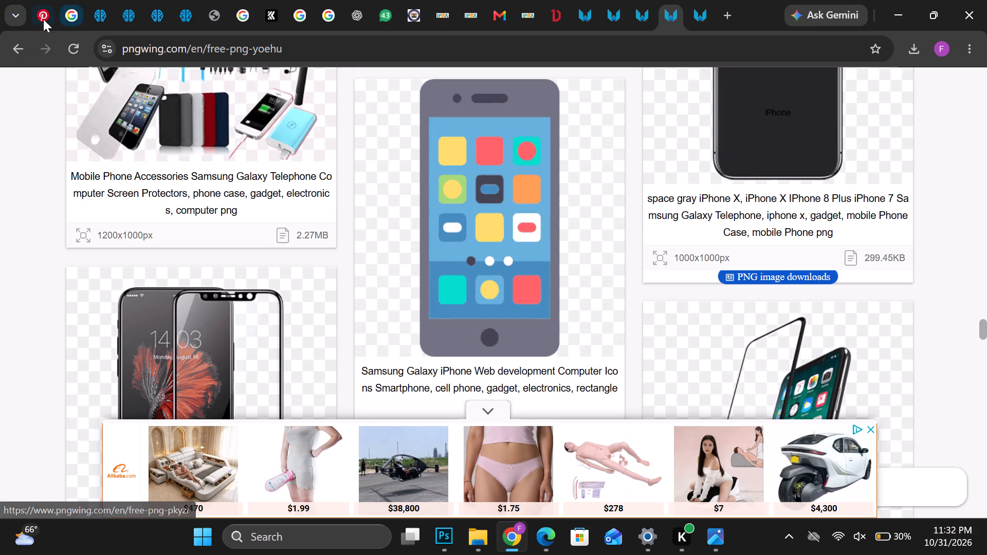
{"action": "left_click", "coordinate": [43, 20]}
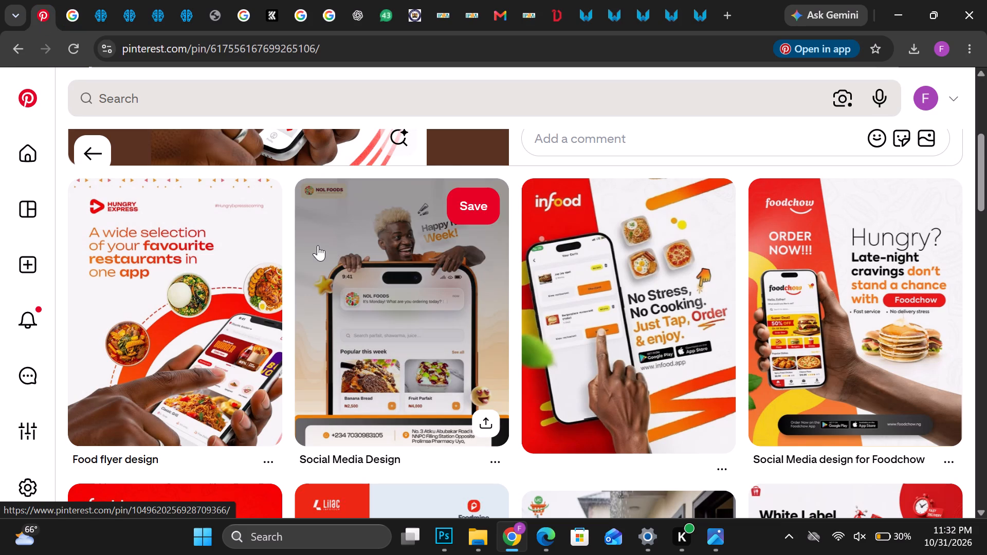
{"action": "left_click", "coordinate": [705, 12]}
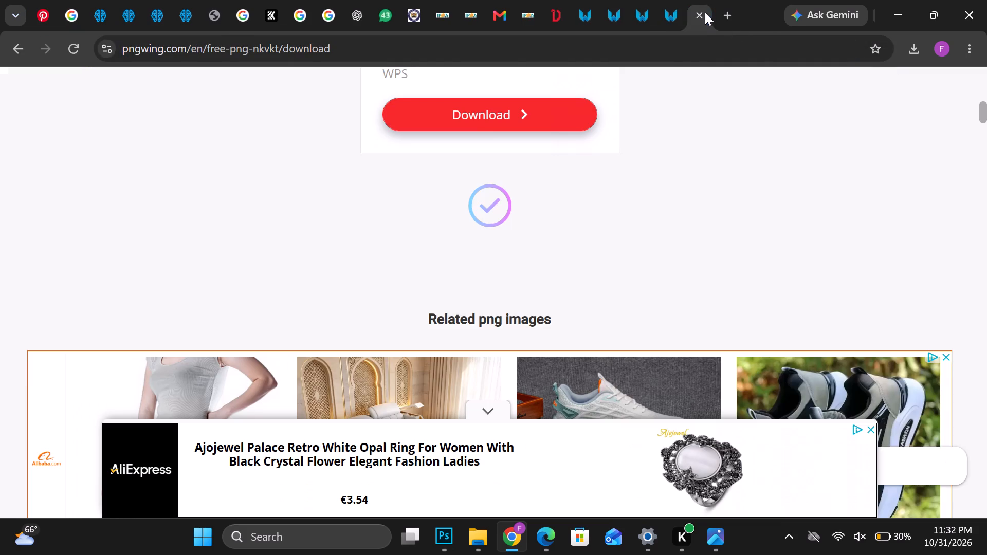
{"action": "scroll", "coordinate": [476, 296], "scroll_direction": "up", "scroll_amount": 13}
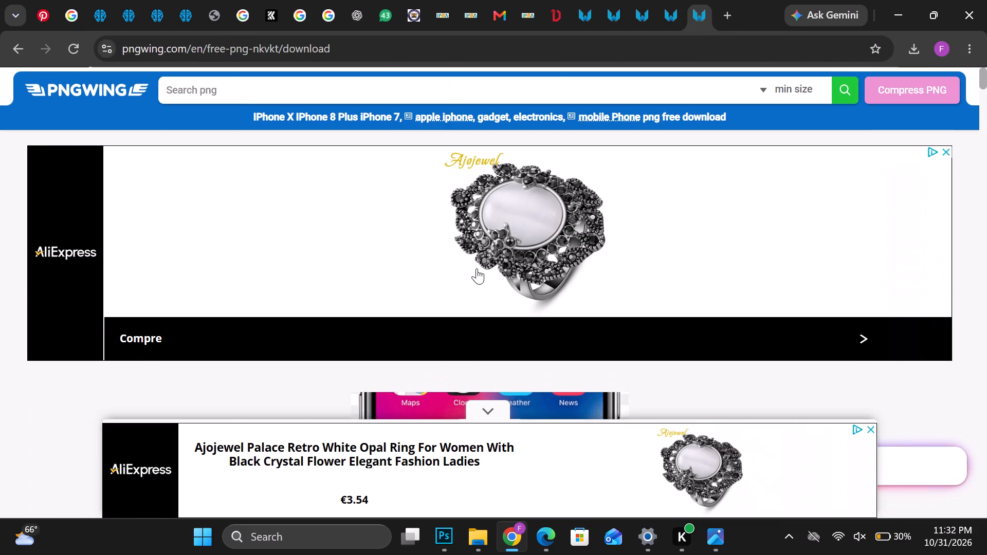
{"action": "scroll", "coordinate": [477, 262], "scroll_direction": "up", "scroll_amount": 5}
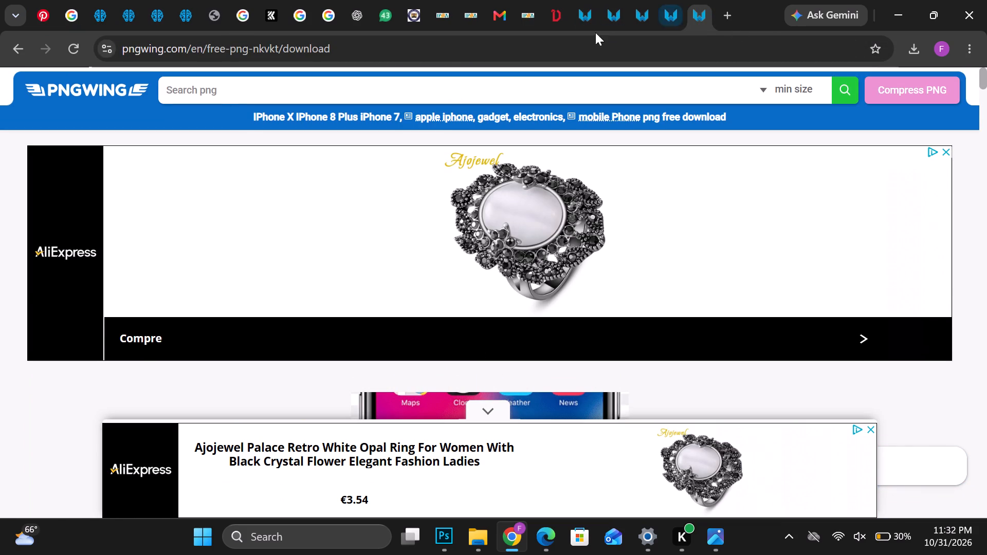
Open Pinterest in a new browser tab and enter a new pin search beginning with "a gu".
{"action": "left_click", "coordinate": [726, 16]}
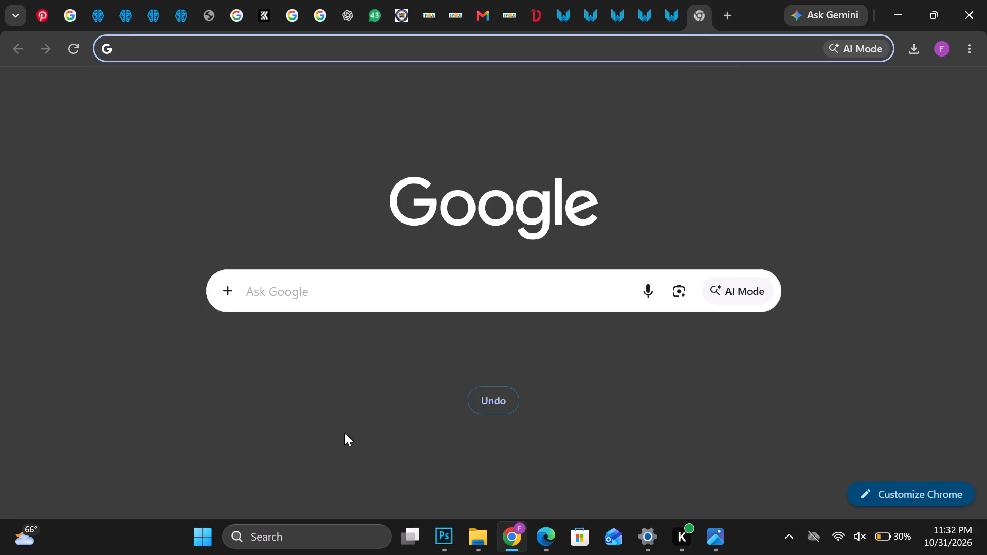
{"action": "left_click", "coordinate": [191, 428]}
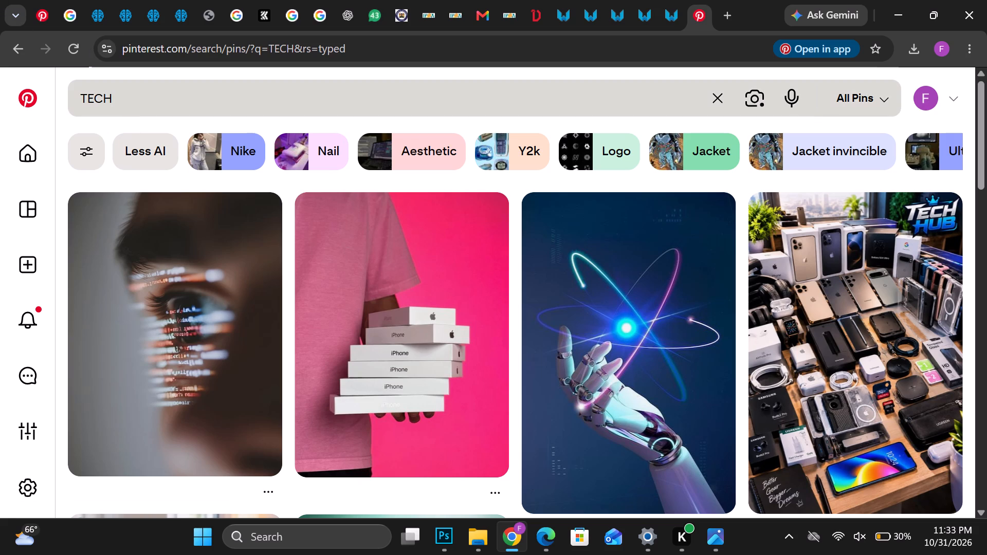
{"action": "left_click_drag", "start_coordinate": [125, 106], "coordinate": [0, 105]}
{"action": "type", "text": "a g"}
{"action": "key", "text": "u"}
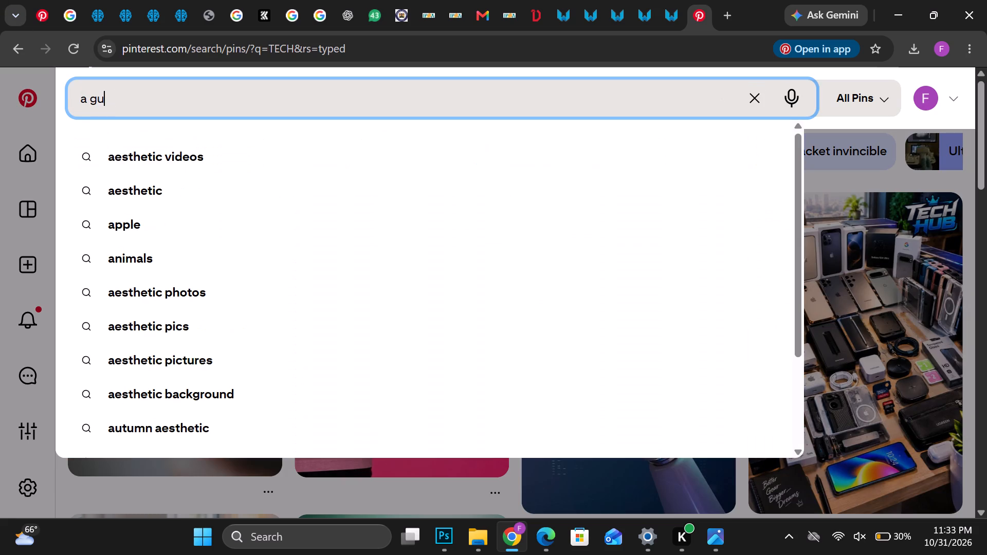